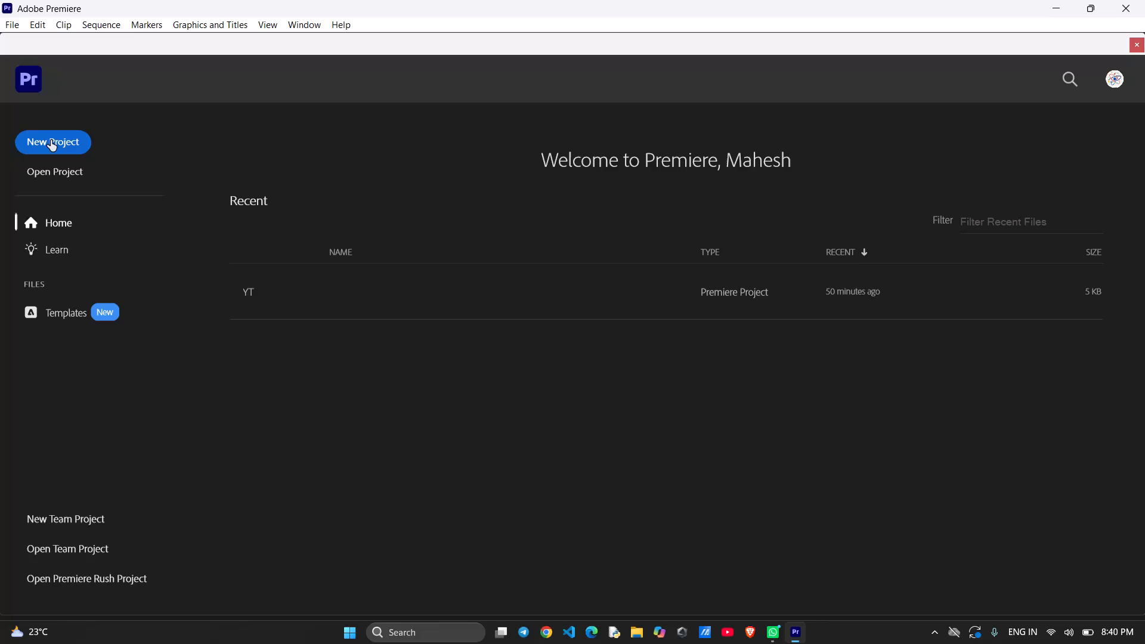
Open the recent Premiere project YT.
left_click(241, 291)
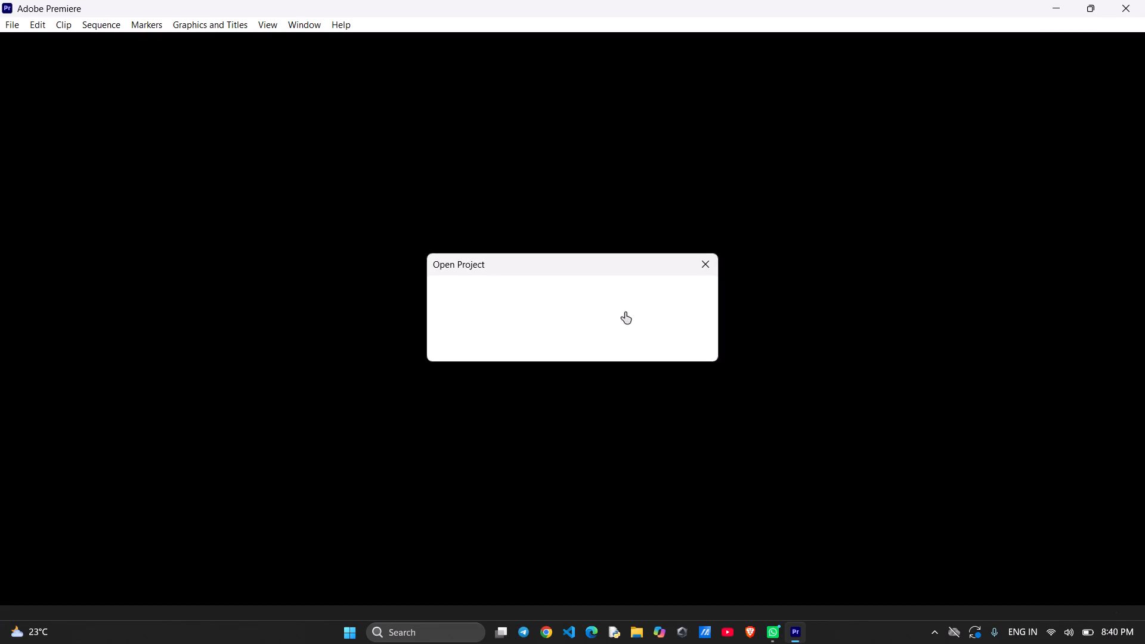
left_click(642, 309)
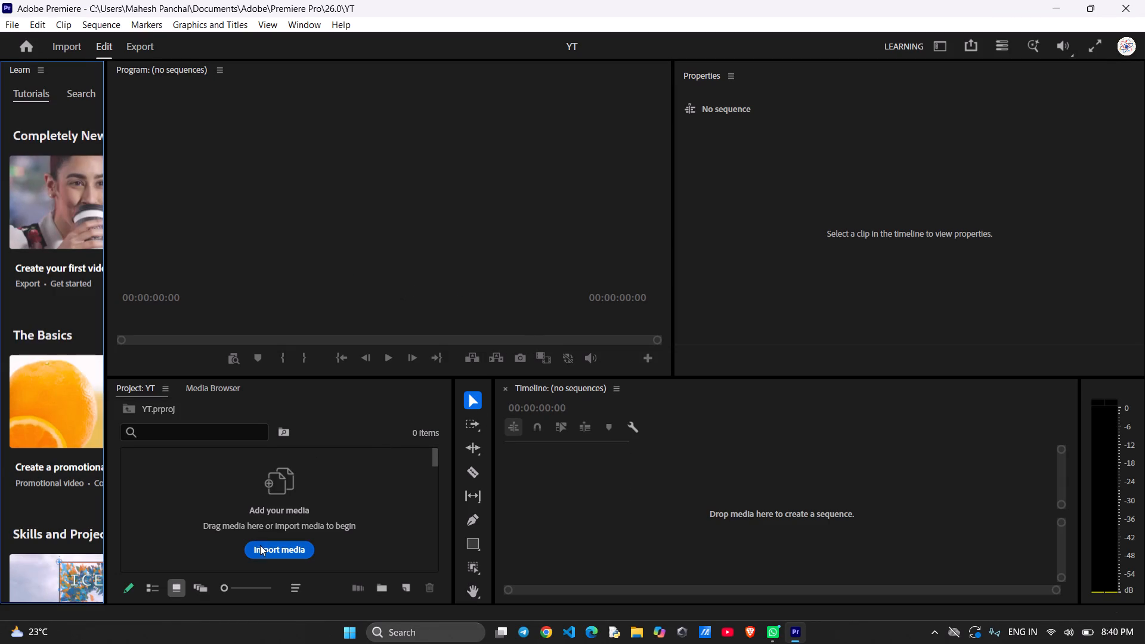
Import the file WhatsApp Video 2026-11-01 at 5.35.08 PM from the Downloads folder into the project.
left_click(260, 546)
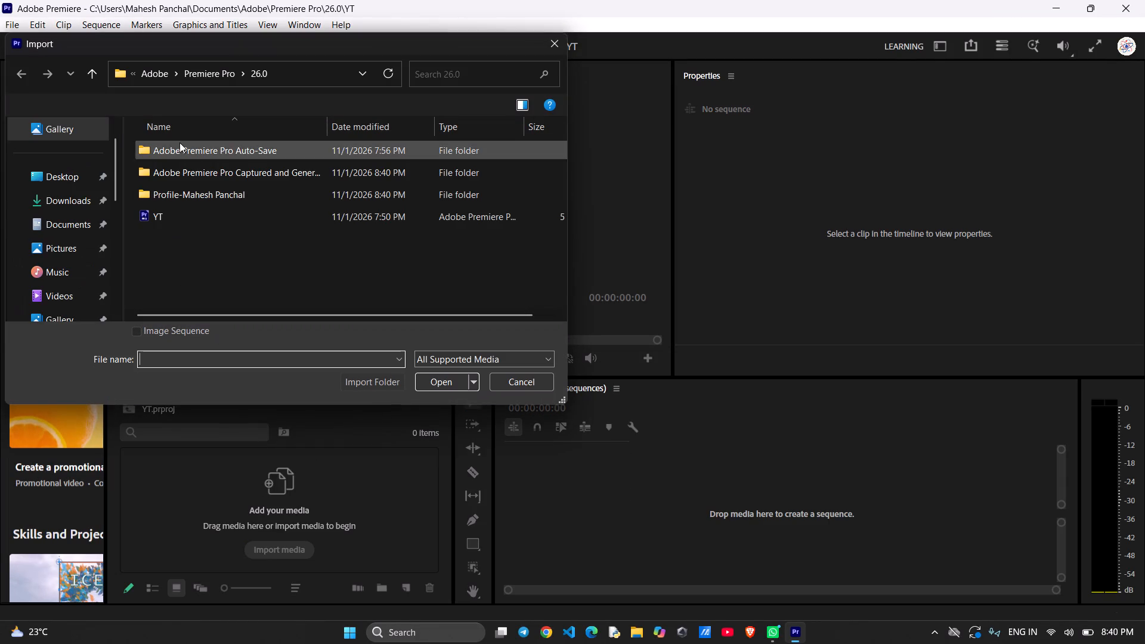
left_click(23, 194)
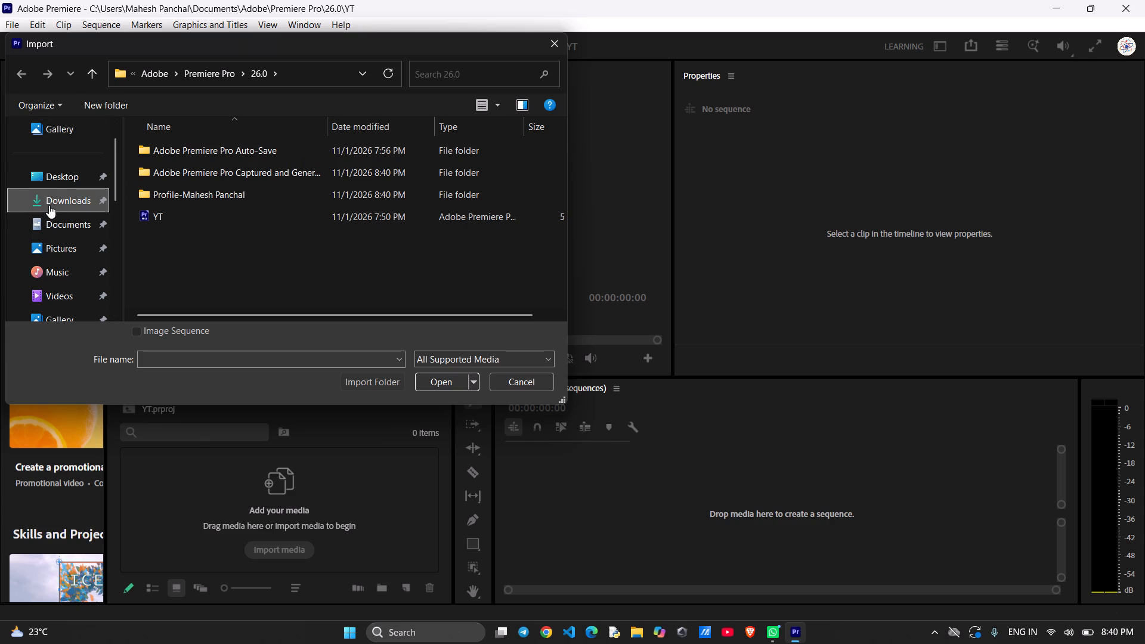
double_click(49, 205)
left_click(207, 182)
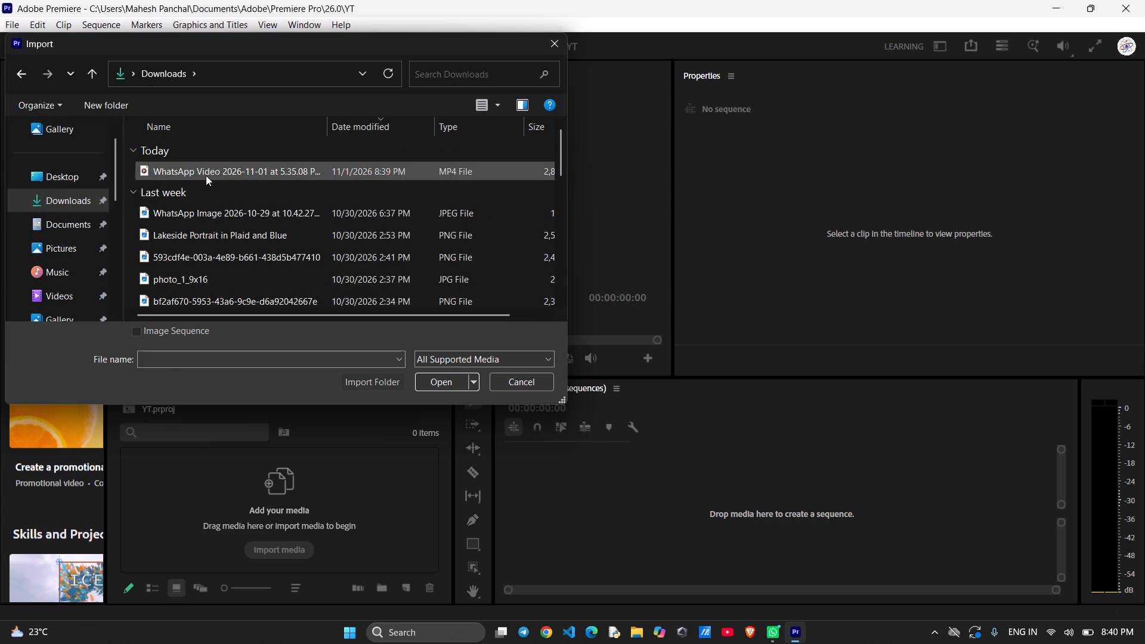
left_click(206, 175)
key("Return")
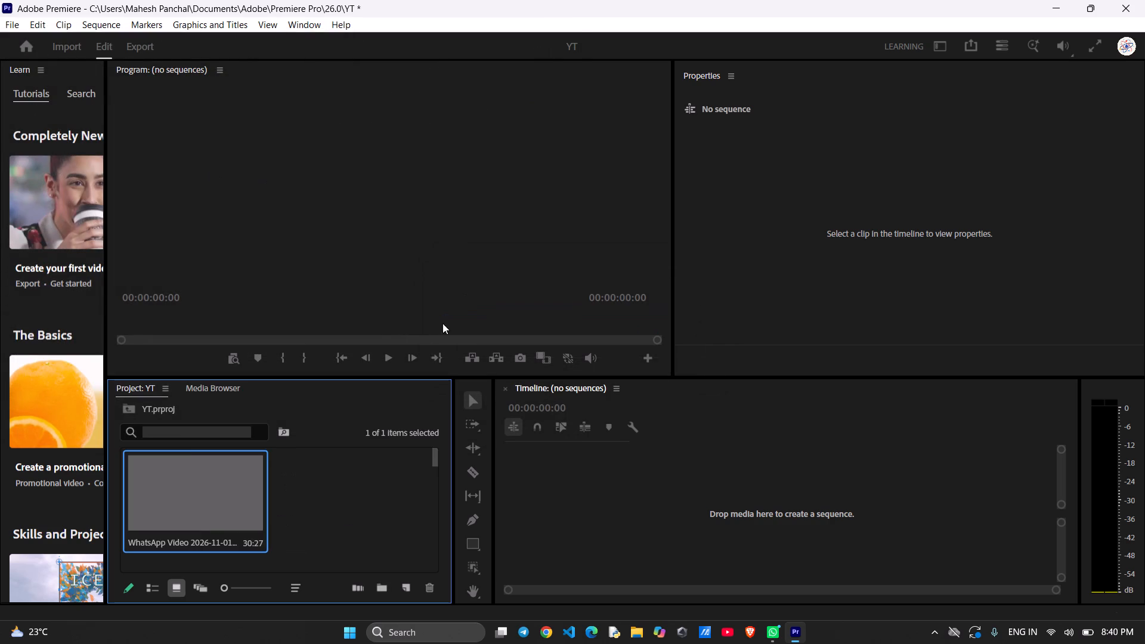
Create a sequence from the imported WhatsApp video by placing it in the empty timeline.
left_click_drag(181, 513, 668, 538)
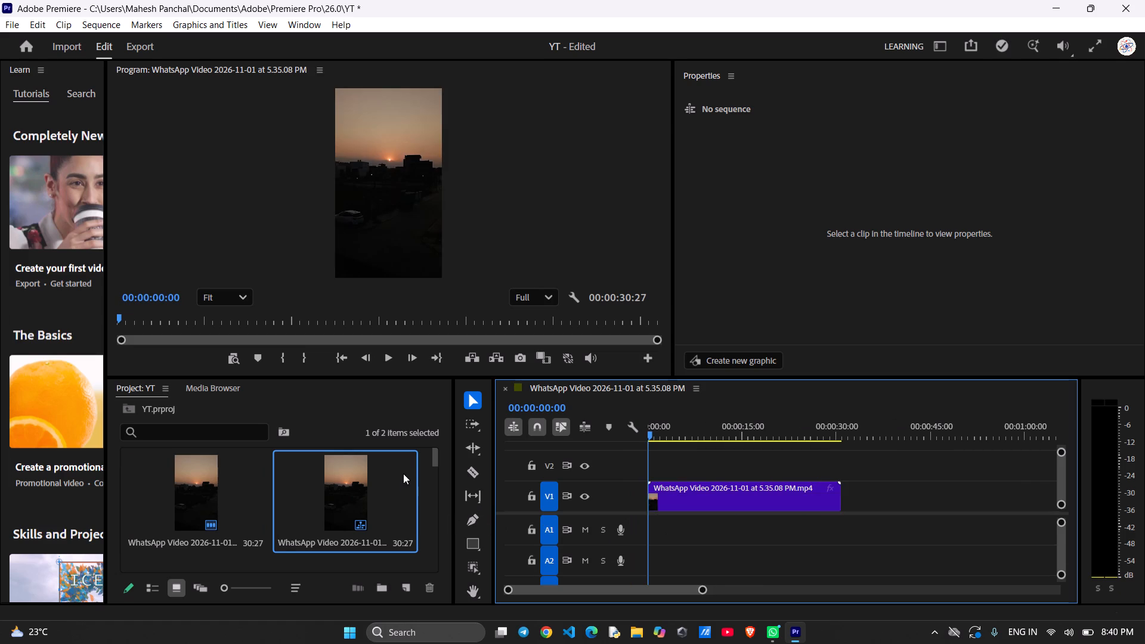
Play back the first few seconds of the sequence.
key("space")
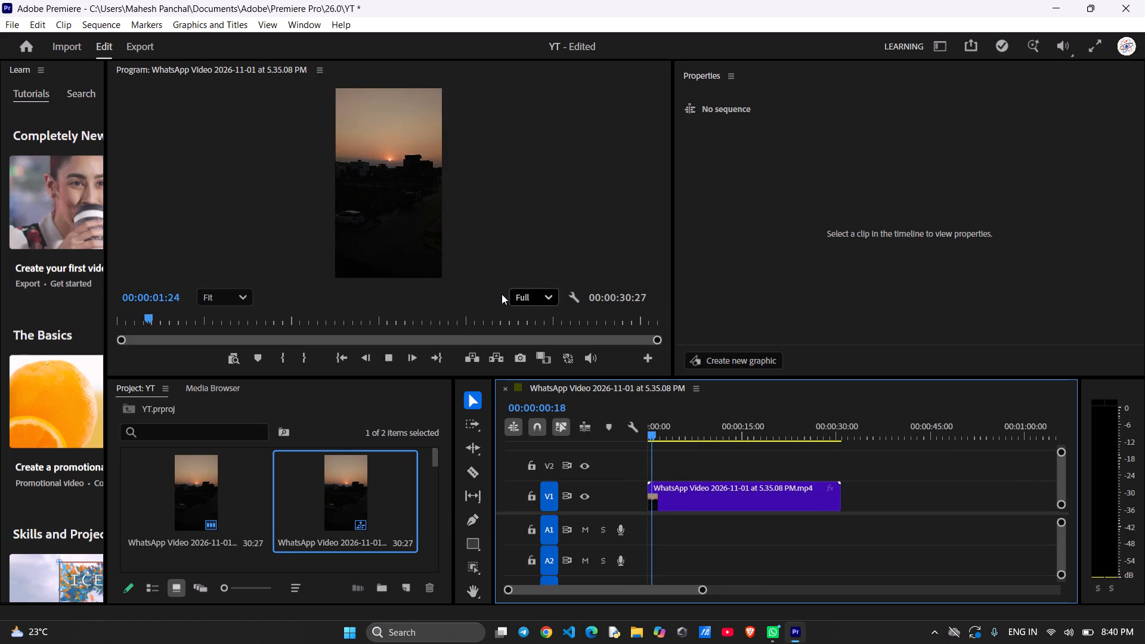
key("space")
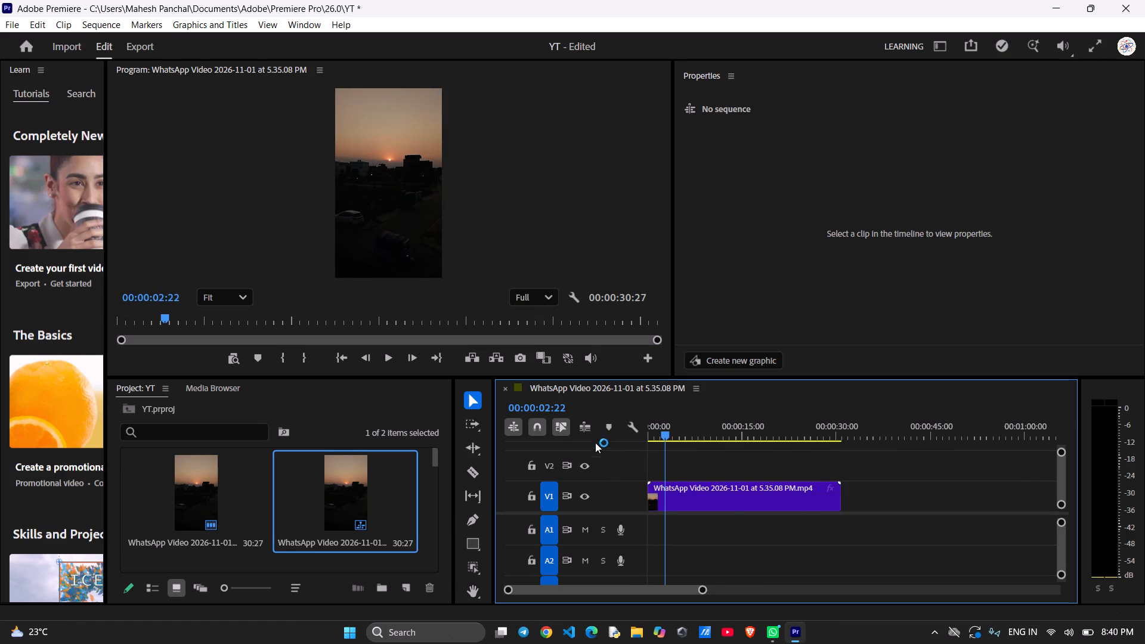
Select the video clip on track V1 and review its Transform and Crop properties.
left_click(728, 498)
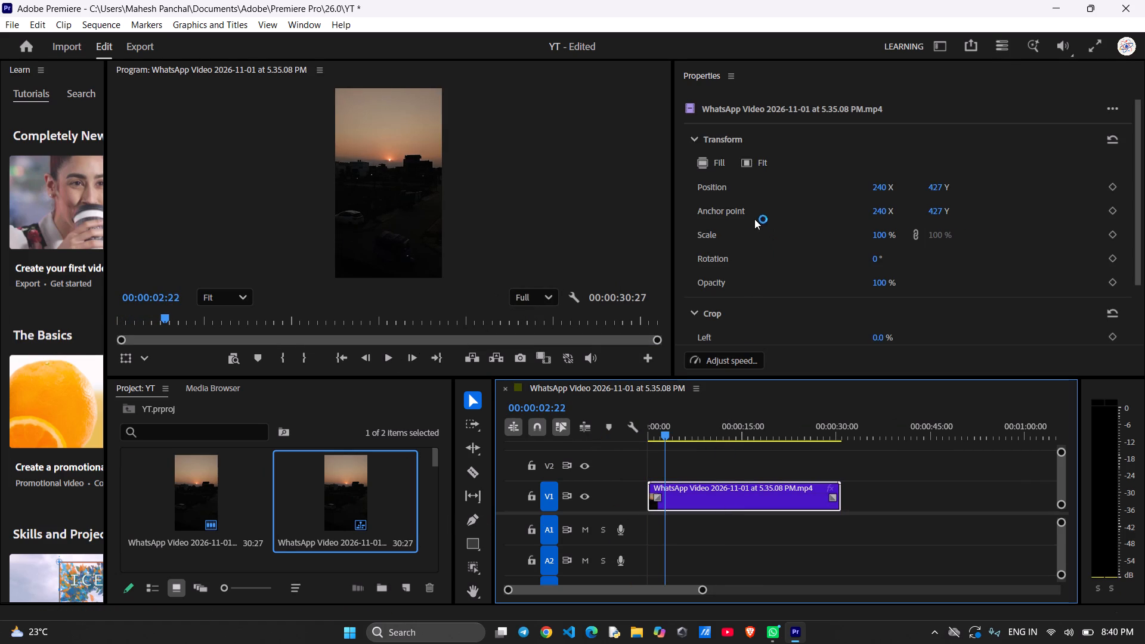
scroll(722, 236, "down", 3)
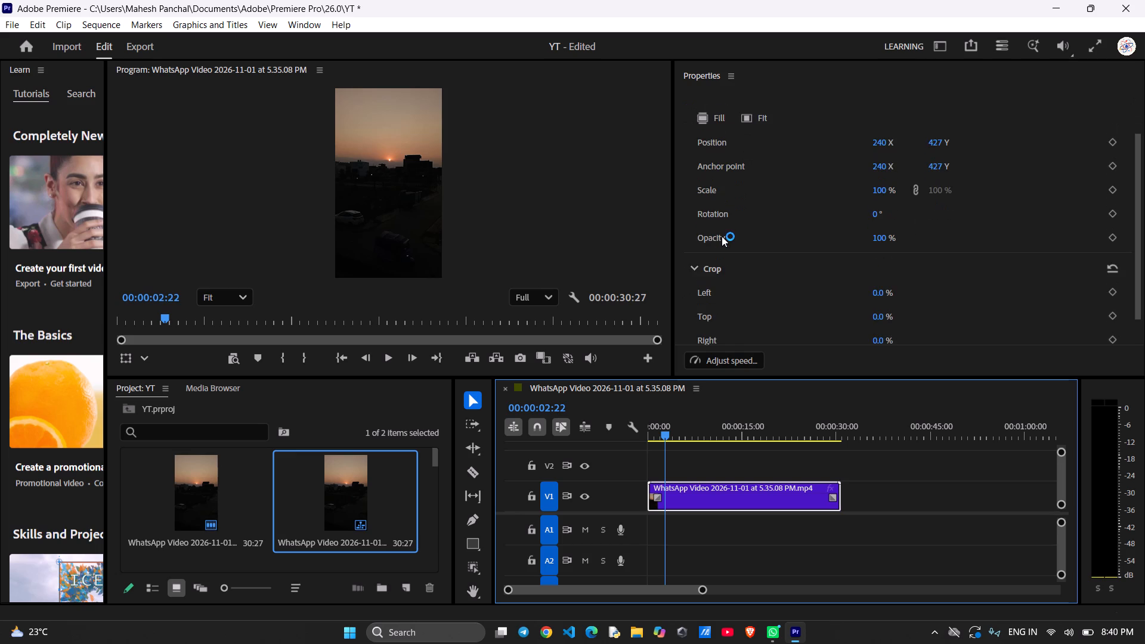
scroll(722, 236, "down", 4)
scroll(722, 236, "up", 11)
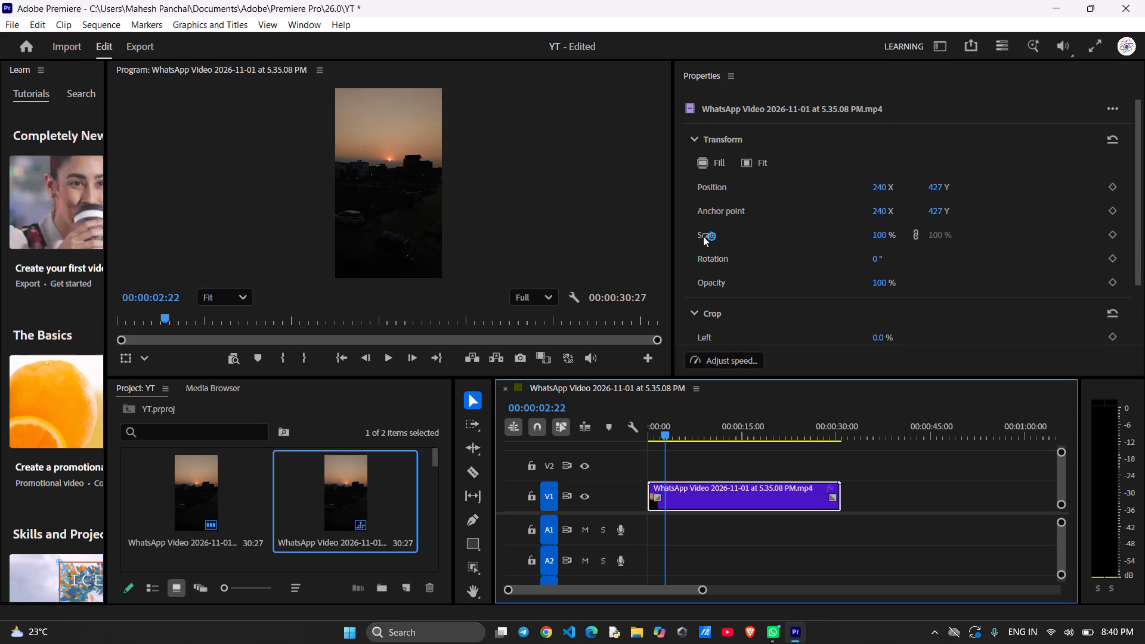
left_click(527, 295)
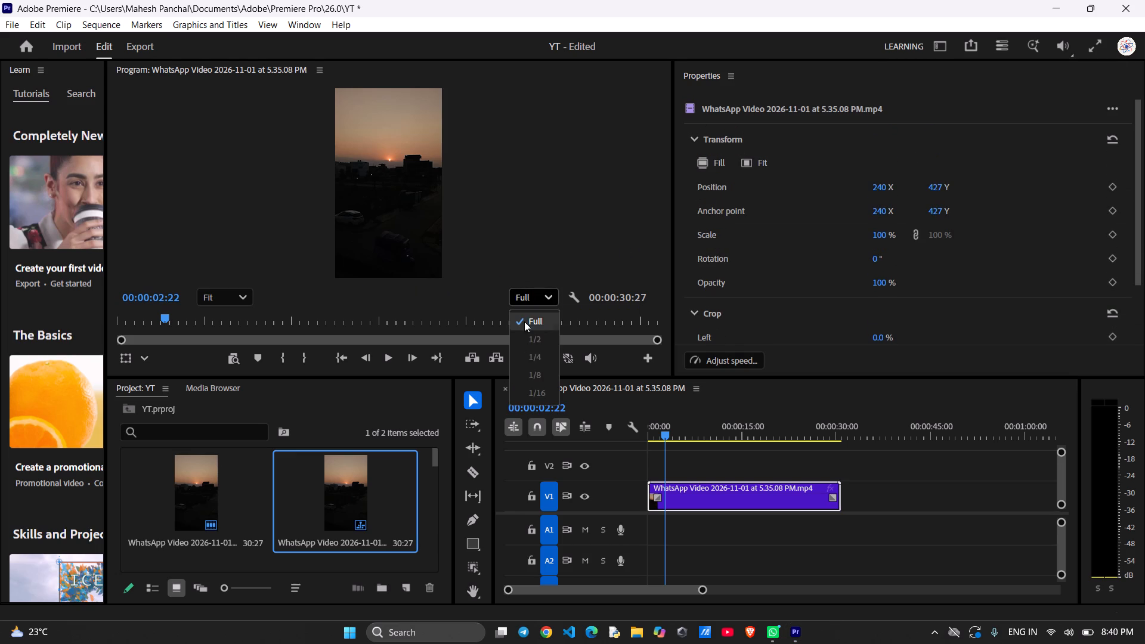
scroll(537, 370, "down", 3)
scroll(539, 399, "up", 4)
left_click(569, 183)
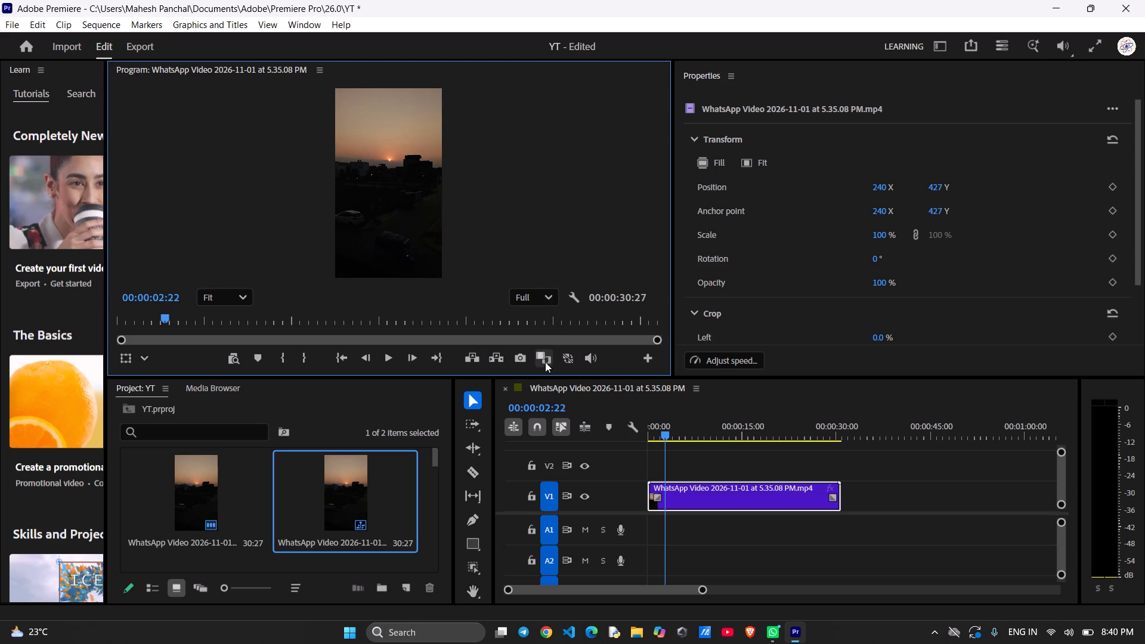
Compare the reference and current frames in the Program monitor's Comparison View, ending in the normal view.
left_click(544, 358)
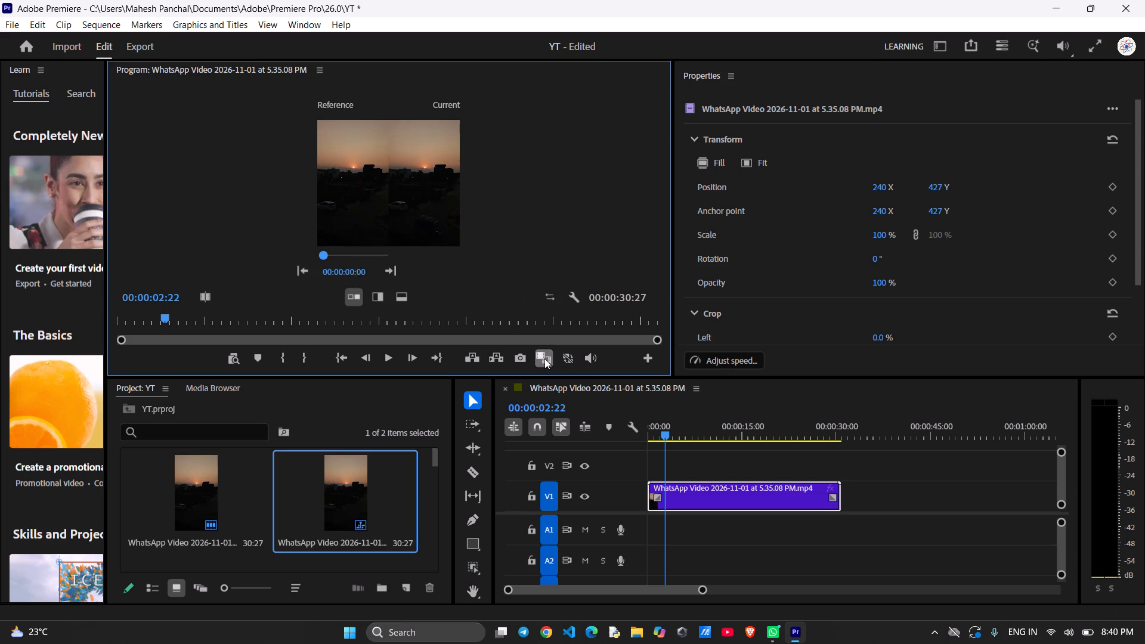
left_click(544, 358)
left_click(546, 355)
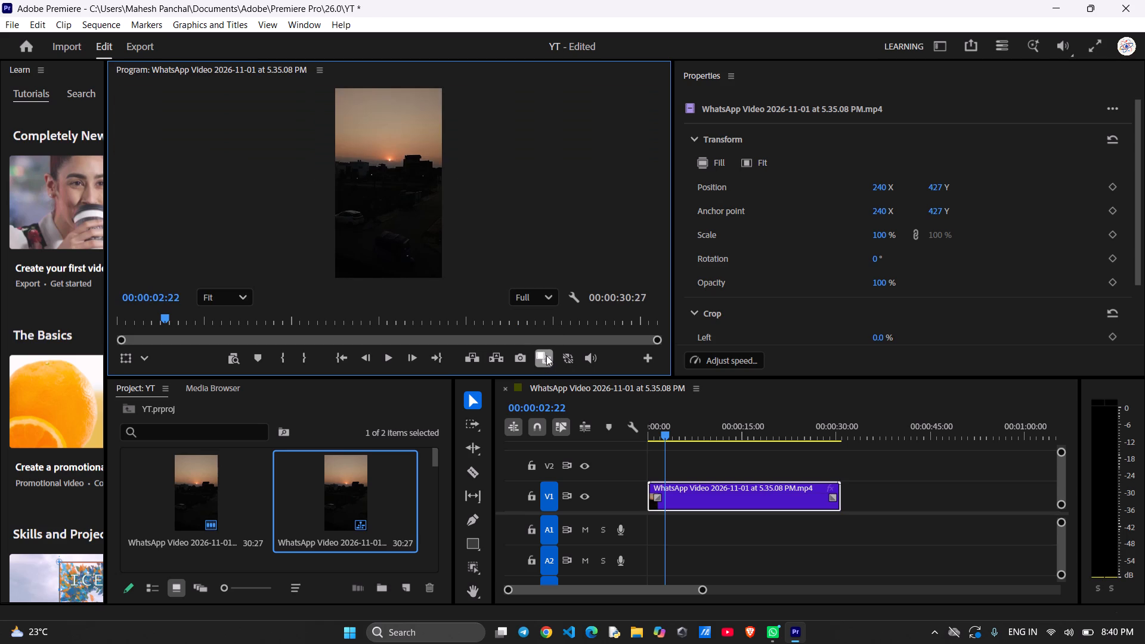
left_click(546, 355)
Show the selected clip's transform handles in the Program monitor and open the choice between Transform and Crop modes.
left_click(128, 354)
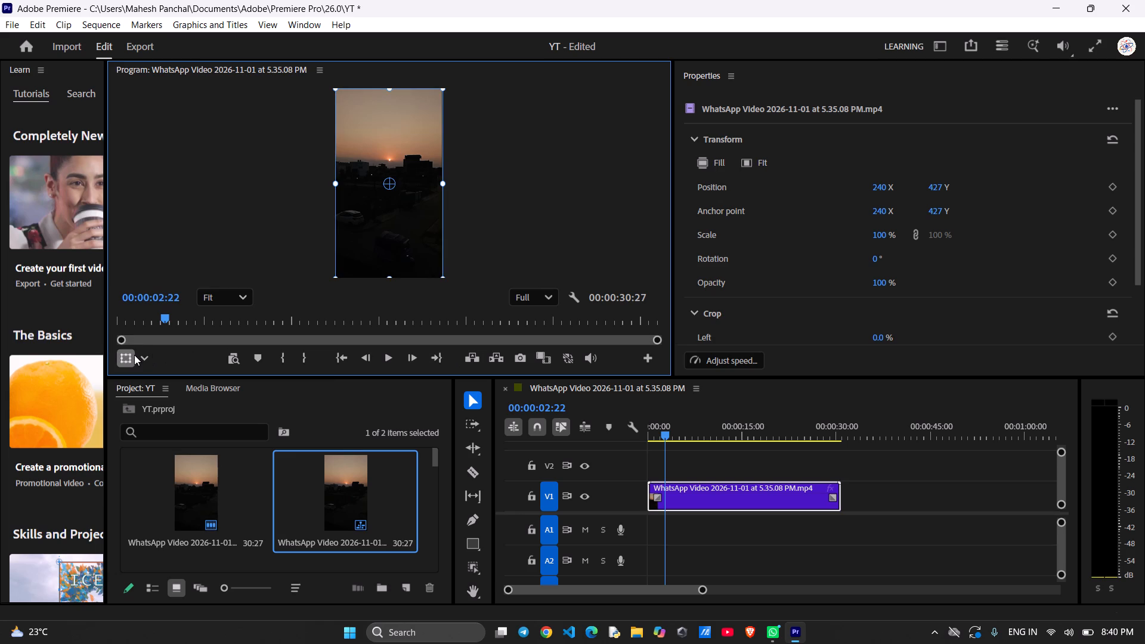
left_click(138, 355)
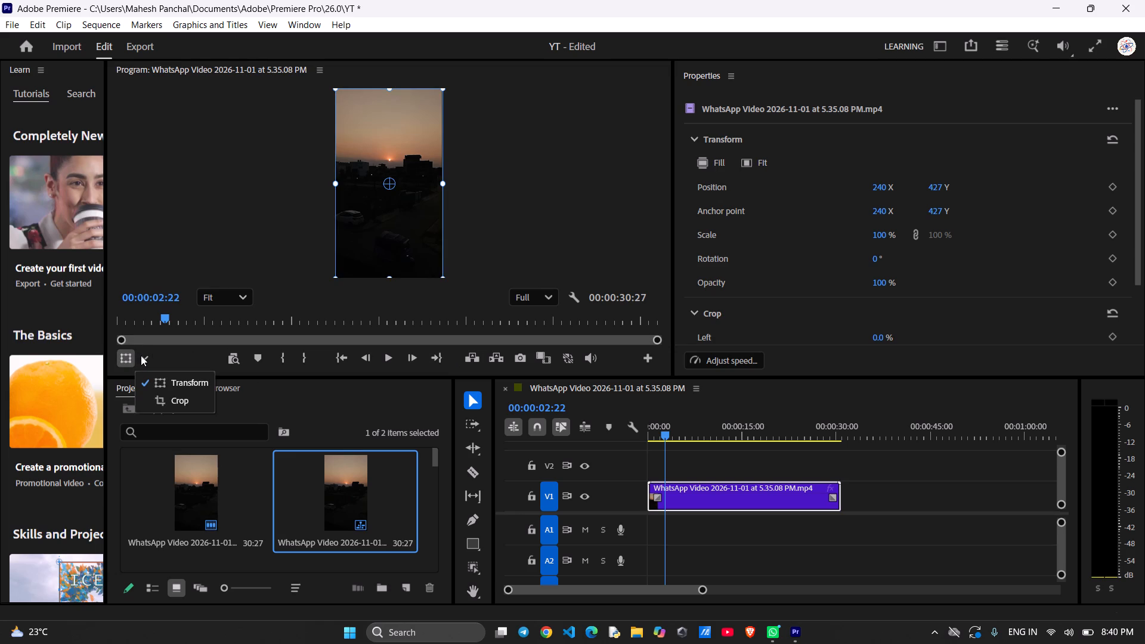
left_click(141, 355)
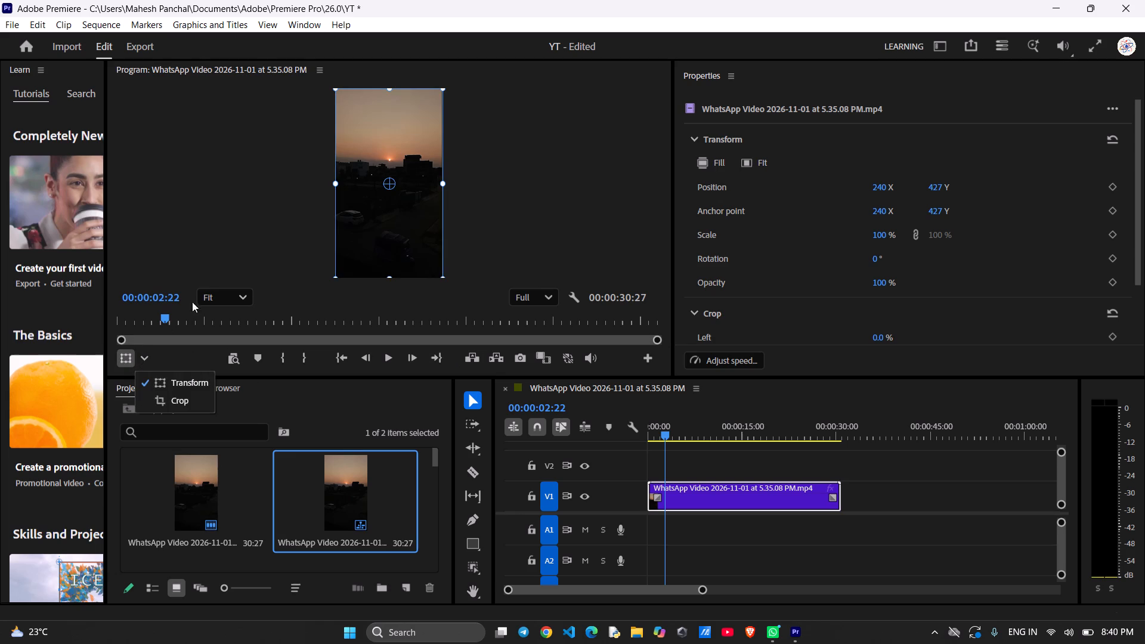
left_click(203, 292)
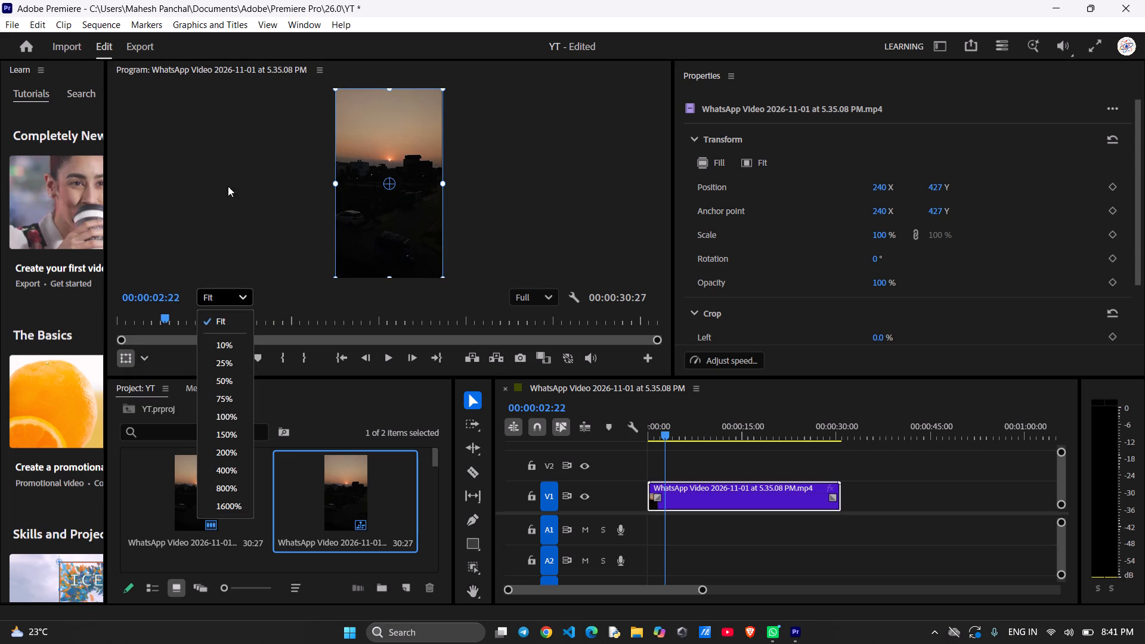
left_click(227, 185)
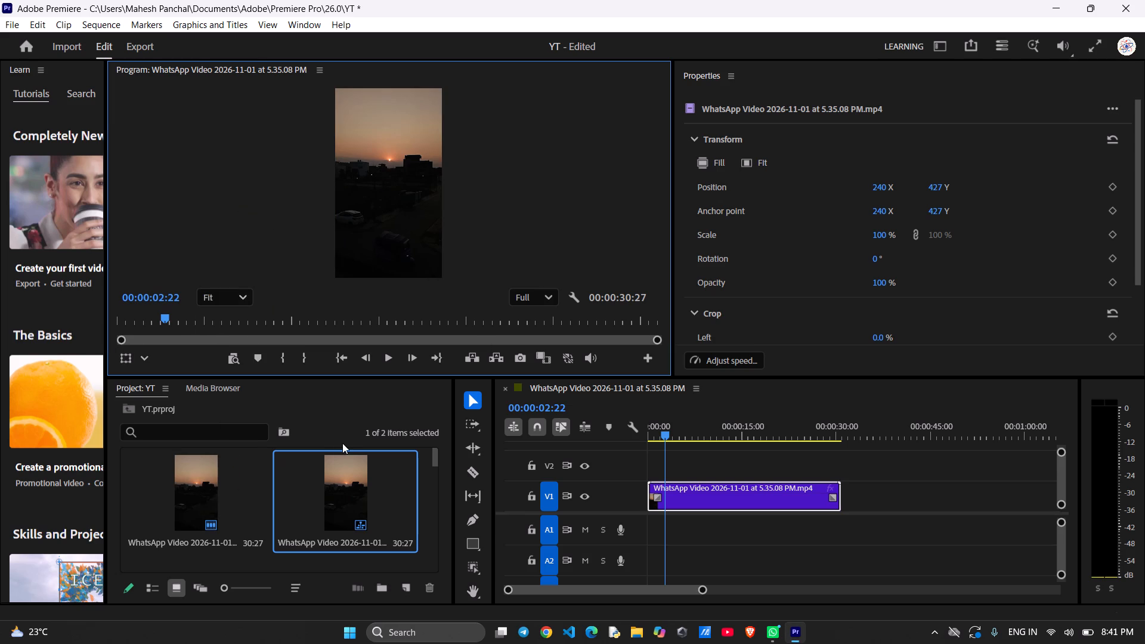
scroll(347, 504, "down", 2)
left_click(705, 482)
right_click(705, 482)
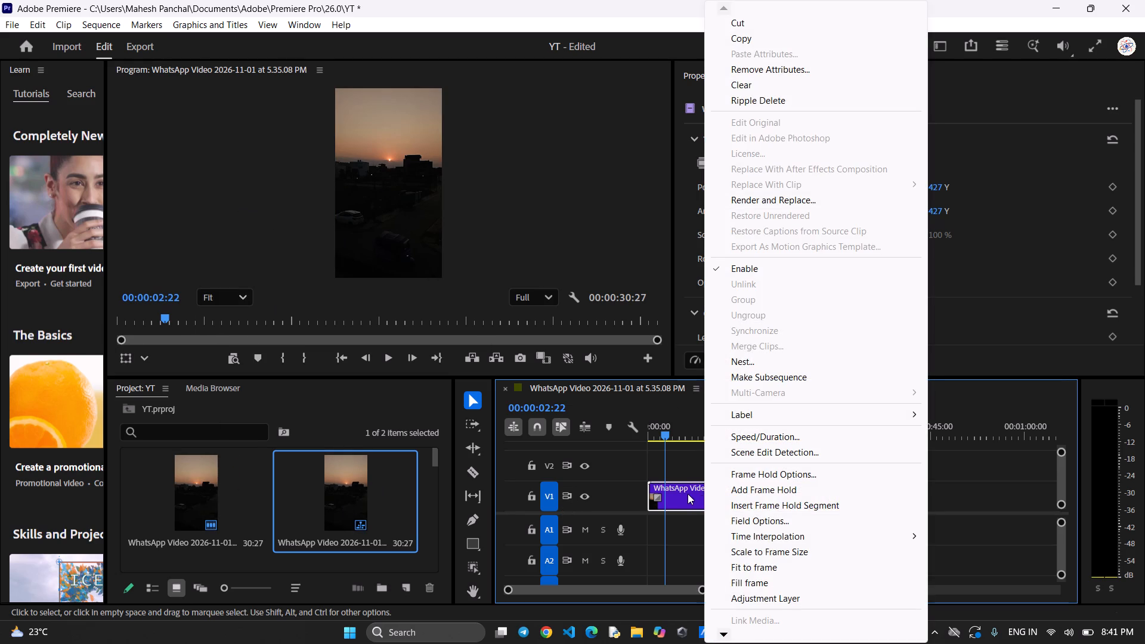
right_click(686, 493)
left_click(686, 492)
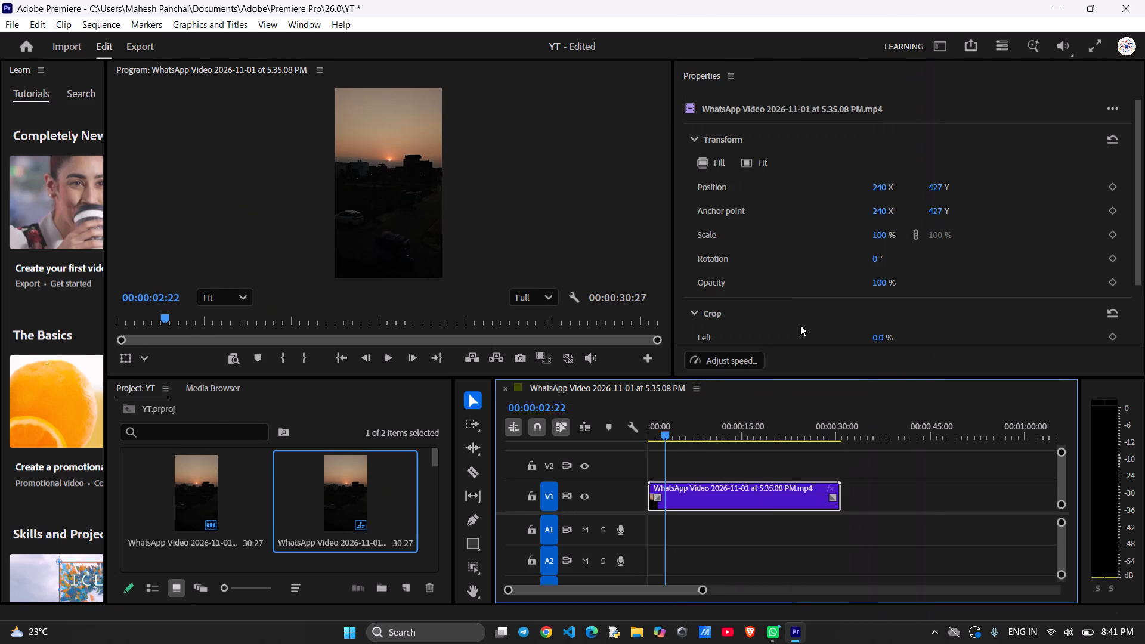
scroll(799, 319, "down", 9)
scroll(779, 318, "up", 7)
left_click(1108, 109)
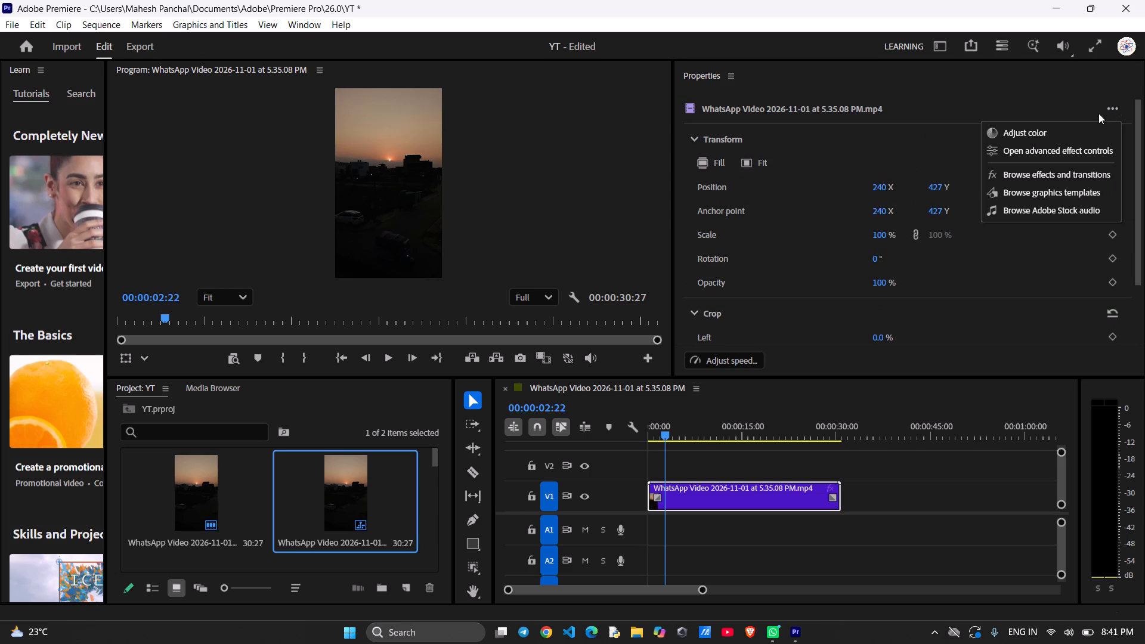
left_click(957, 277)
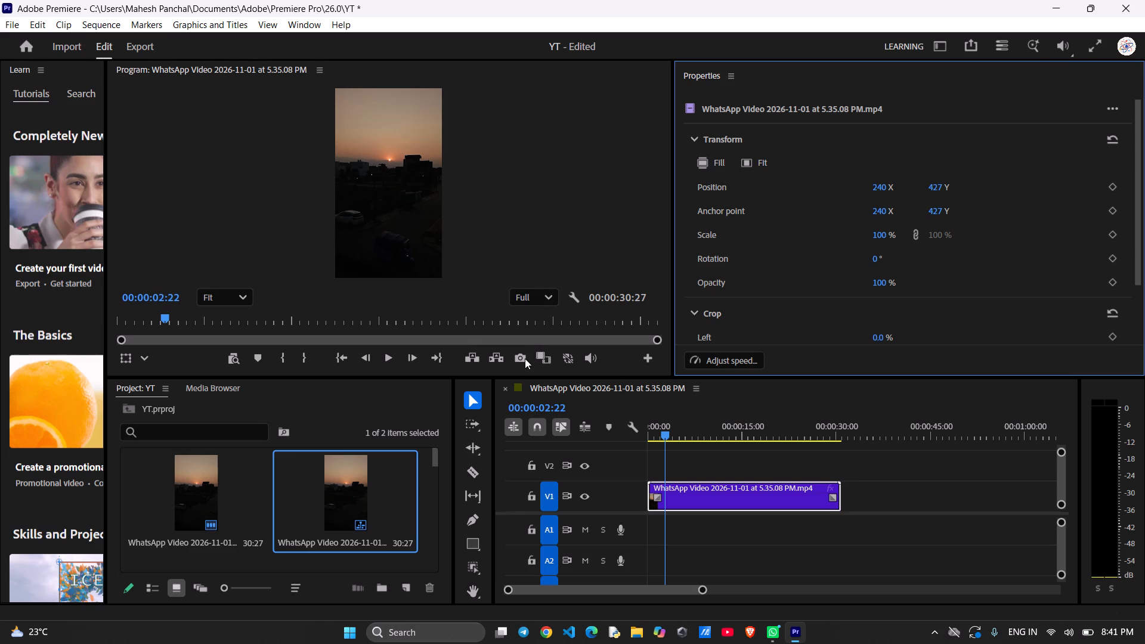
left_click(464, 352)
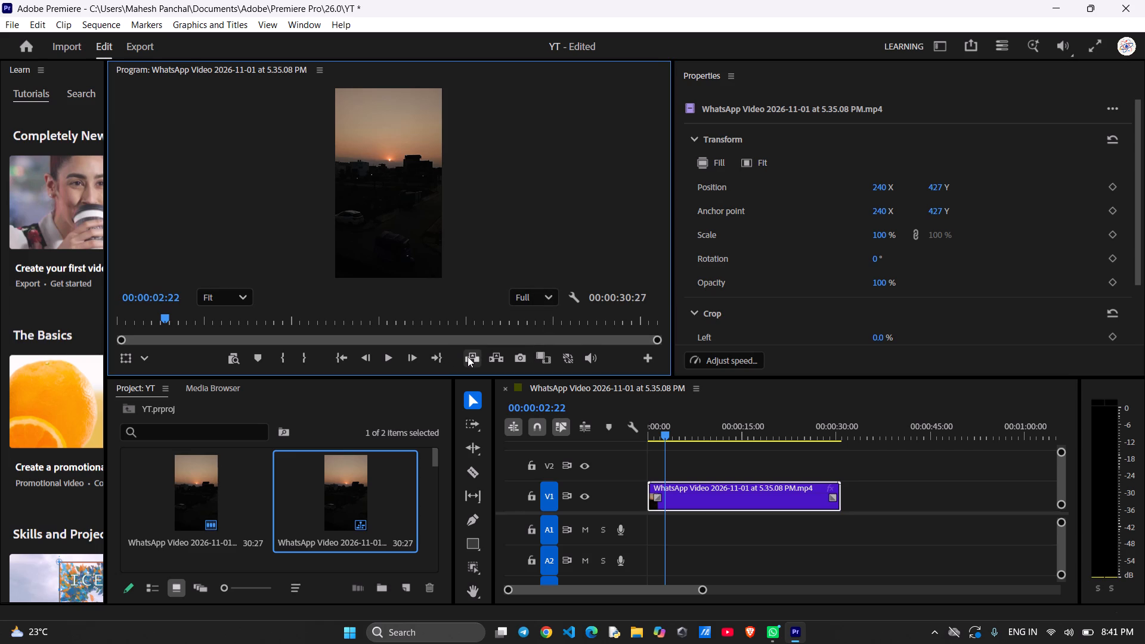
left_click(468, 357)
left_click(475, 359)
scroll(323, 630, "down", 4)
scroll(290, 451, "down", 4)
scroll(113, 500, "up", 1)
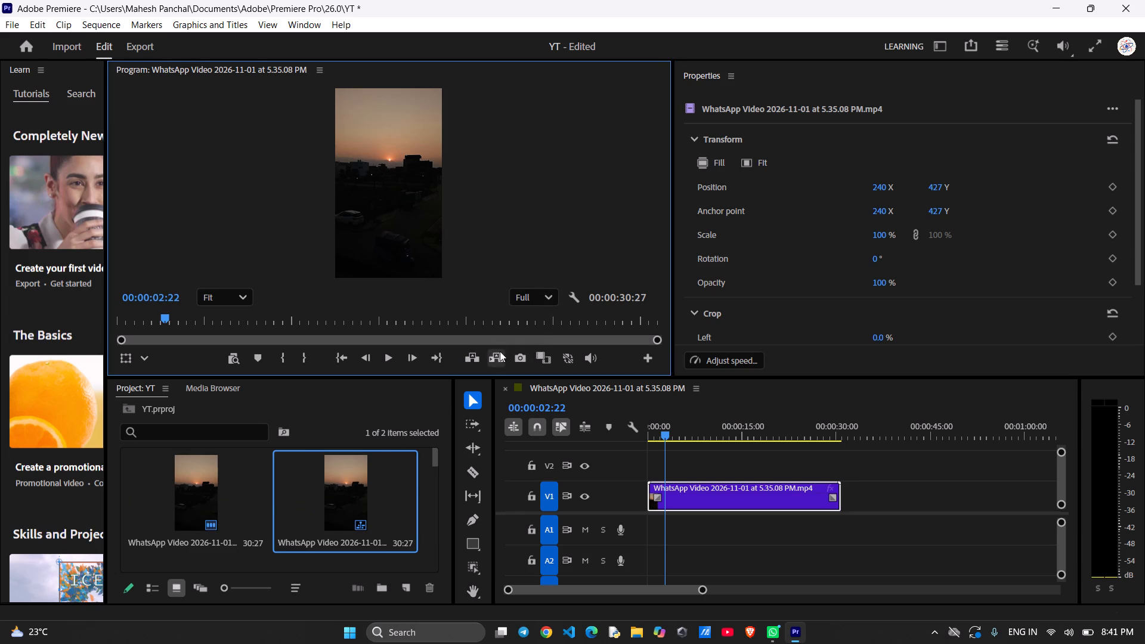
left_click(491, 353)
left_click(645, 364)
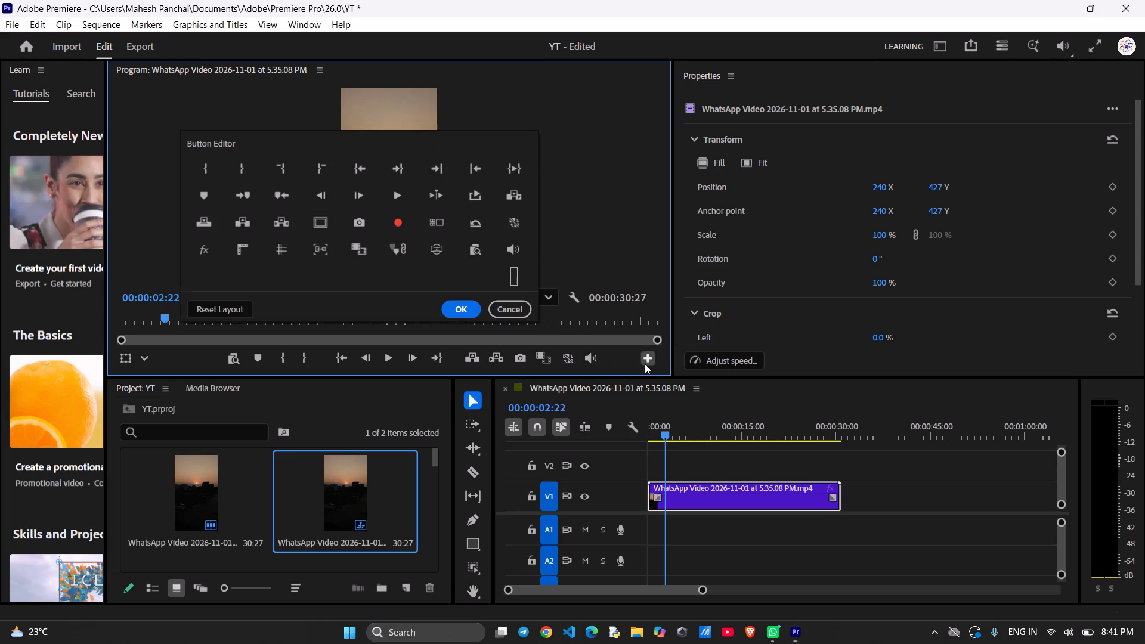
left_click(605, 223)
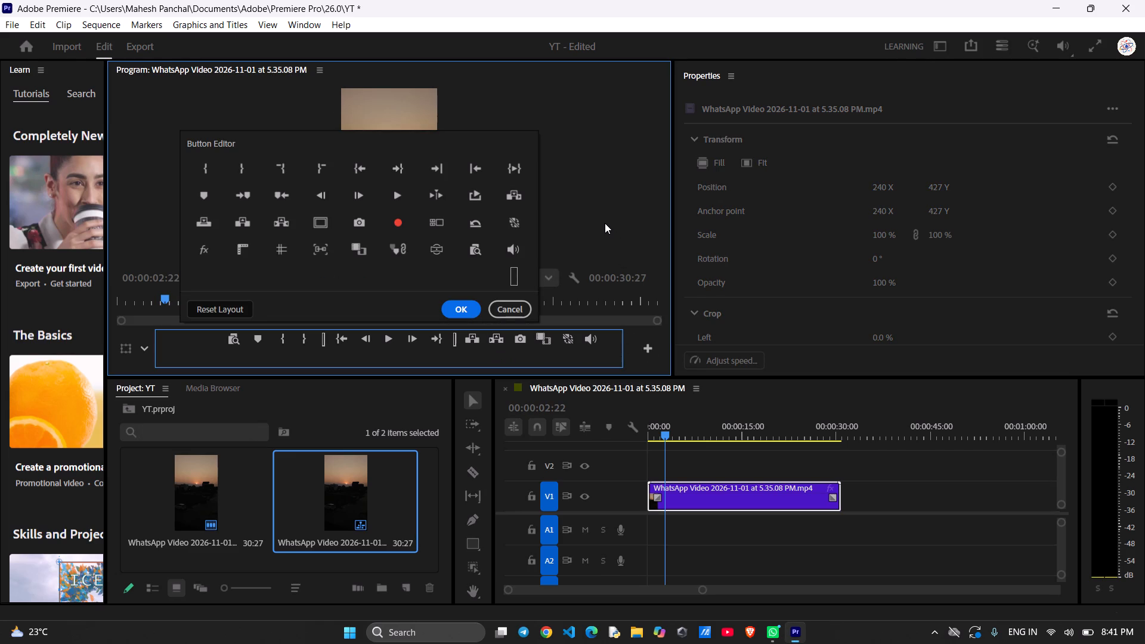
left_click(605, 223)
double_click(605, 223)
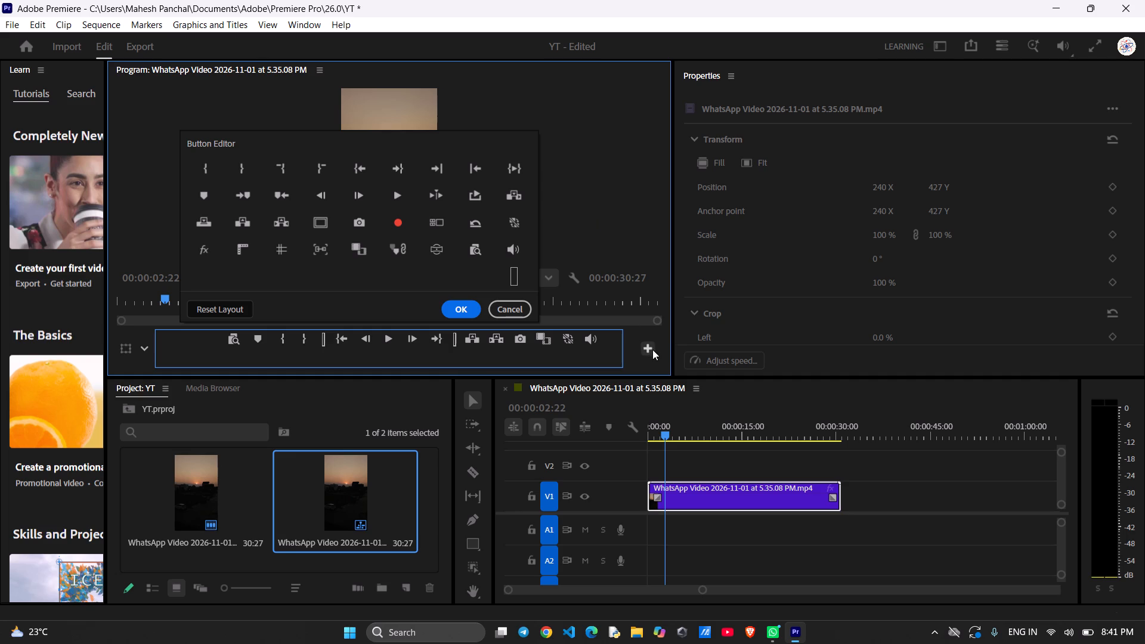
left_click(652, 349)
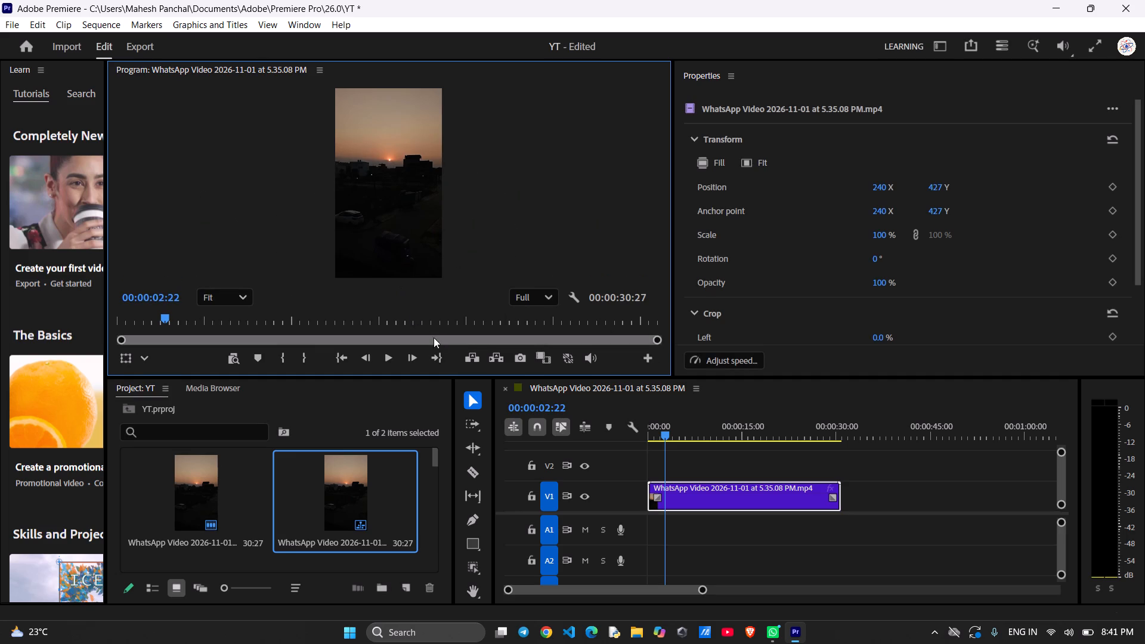
Play a few seconds of the sequence and move the playhead back to about 00:00:01:13.
key("space")
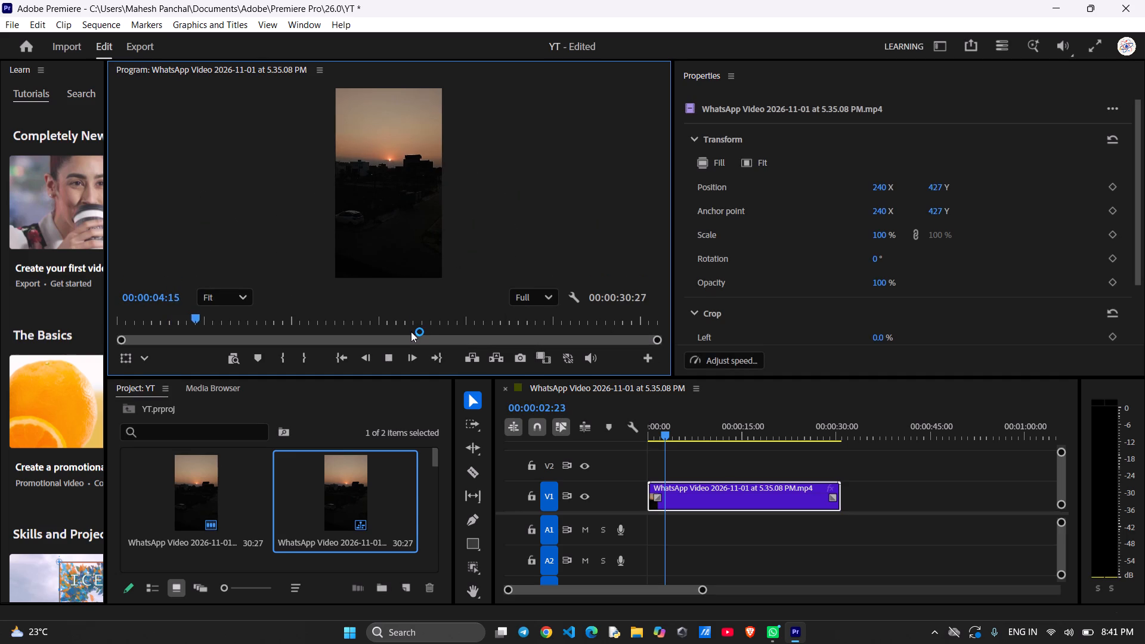
key("space")
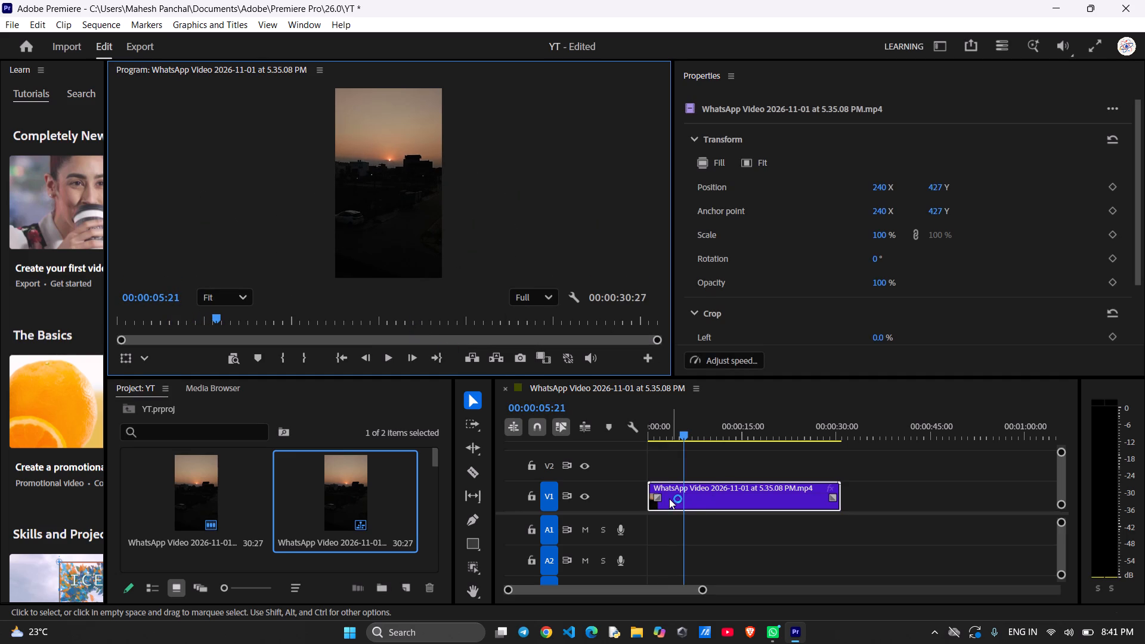
left_click_drag(682, 434, 680, 434)
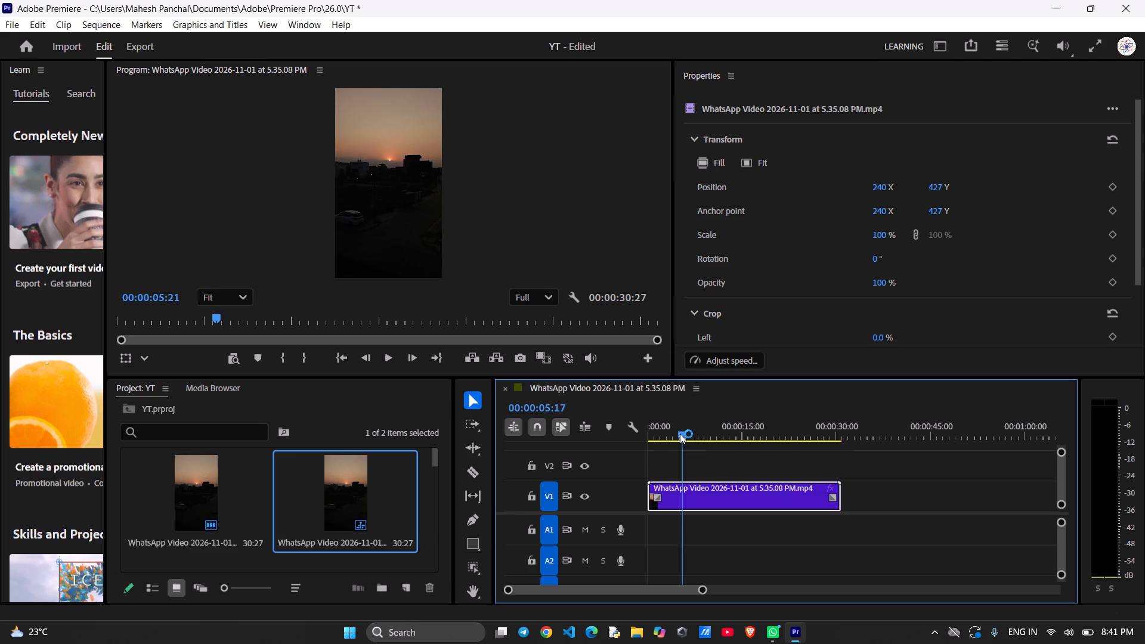
left_click_drag(680, 434, 655, 434)
Delete the existing WhatsApp Video sequence from the YT project.
left_click_drag(410, 395, 372, 413)
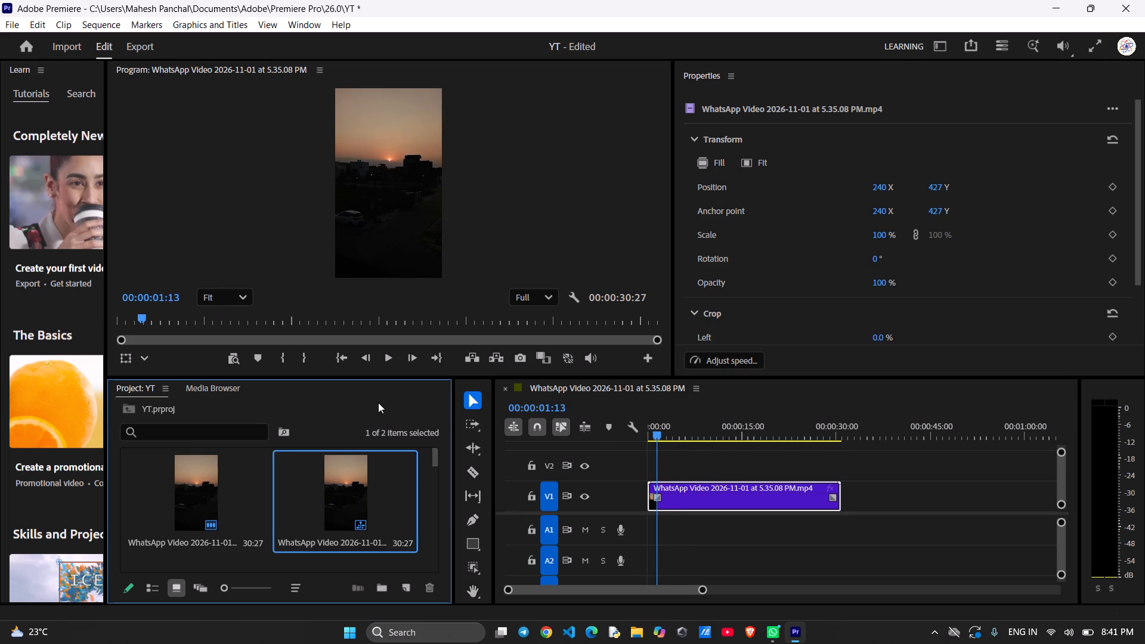
right_click(379, 402)
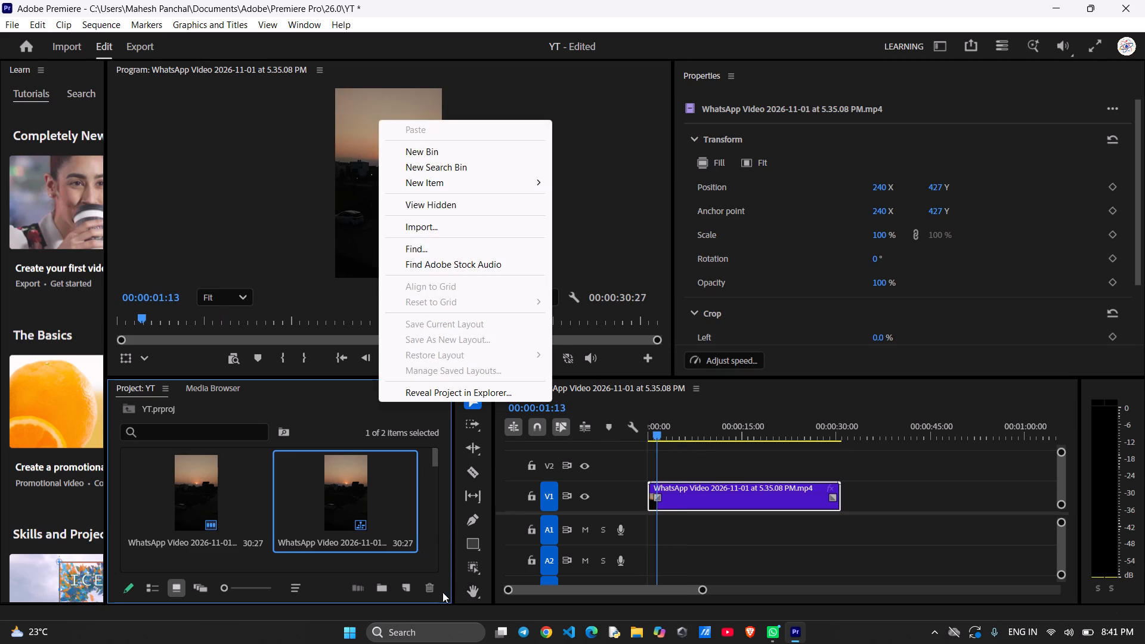
left_click(437, 590)
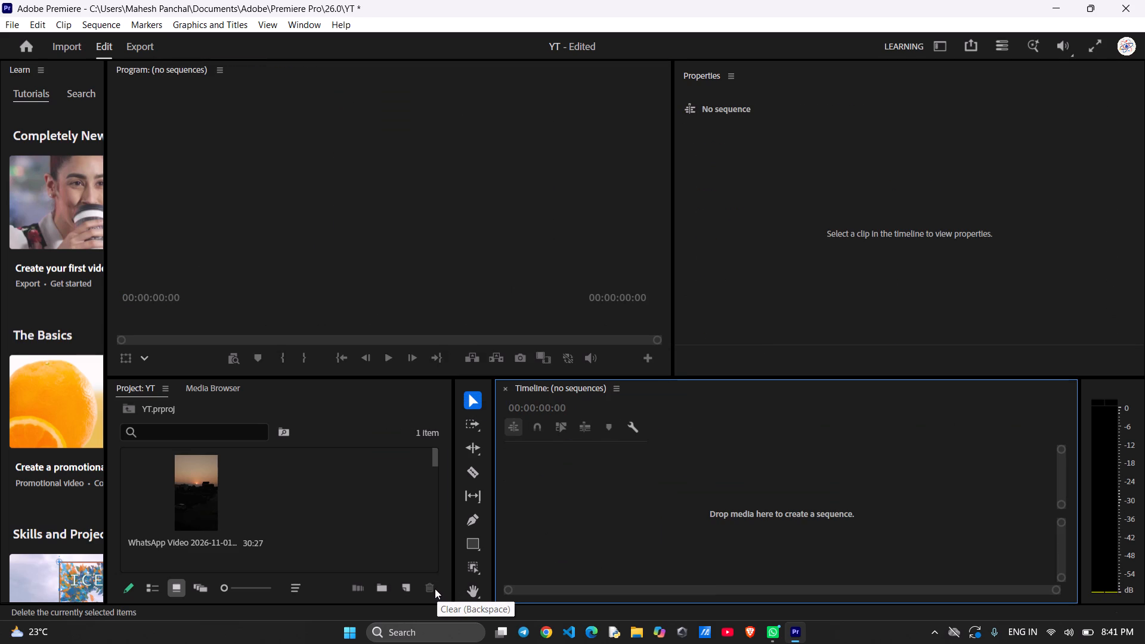
Create a new sequence by placing the WhatsApp Video clip from the project into the empty timeline.
left_click_drag(193, 496, 697, 510)
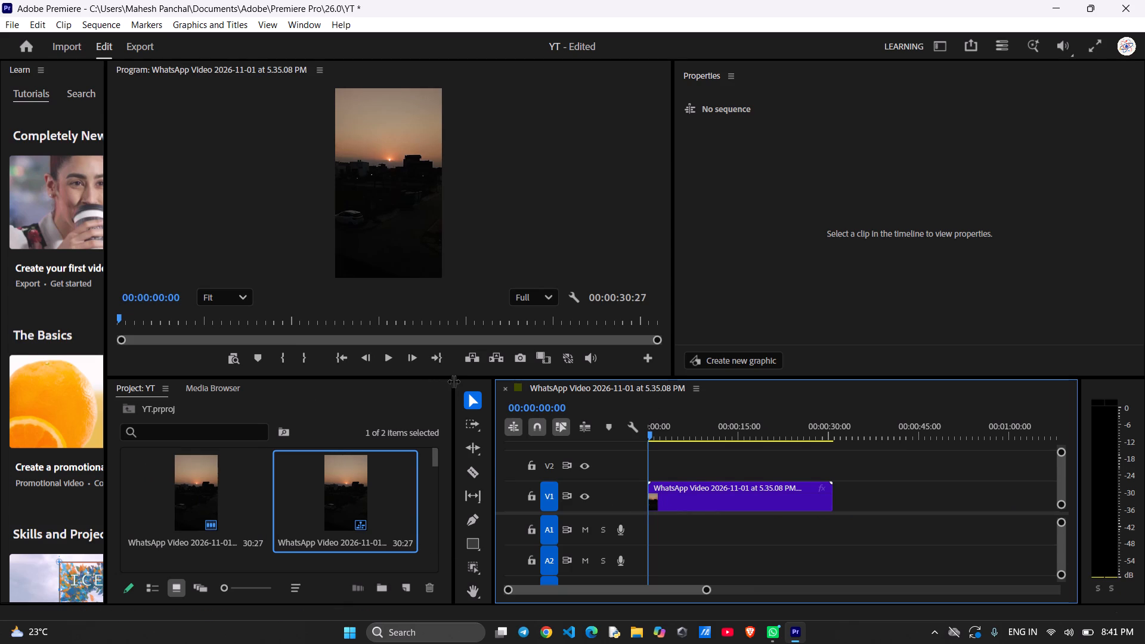
Narrow the Project and tool areas so that the timeline gets more width.
left_click_drag(453, 381, 360, 412)
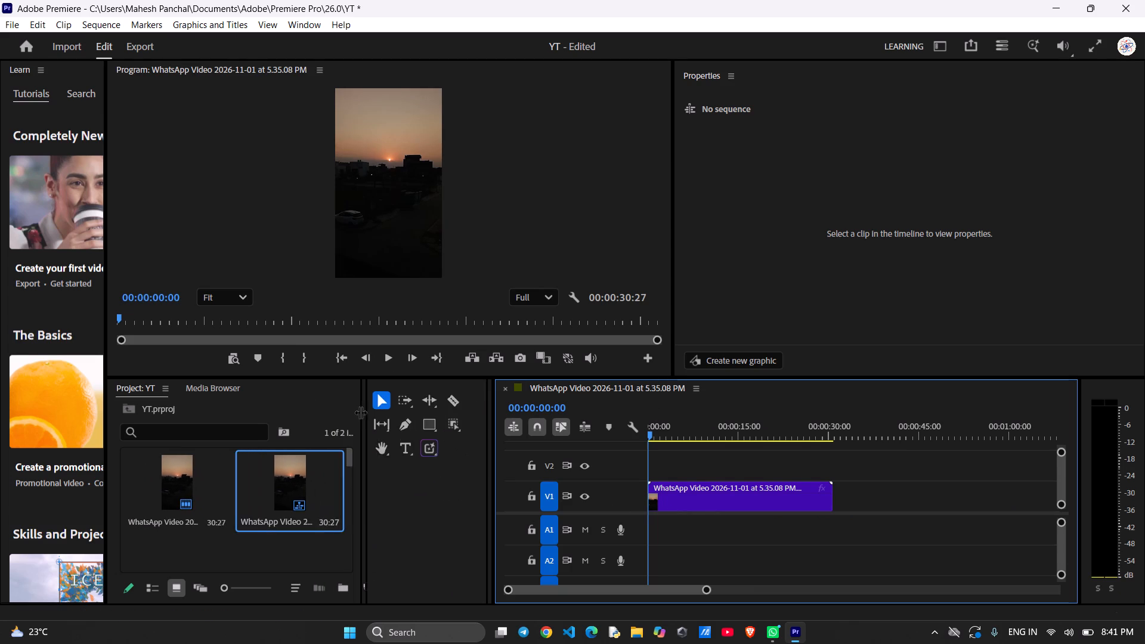
left_click_drag(360, 412, 324, 416)
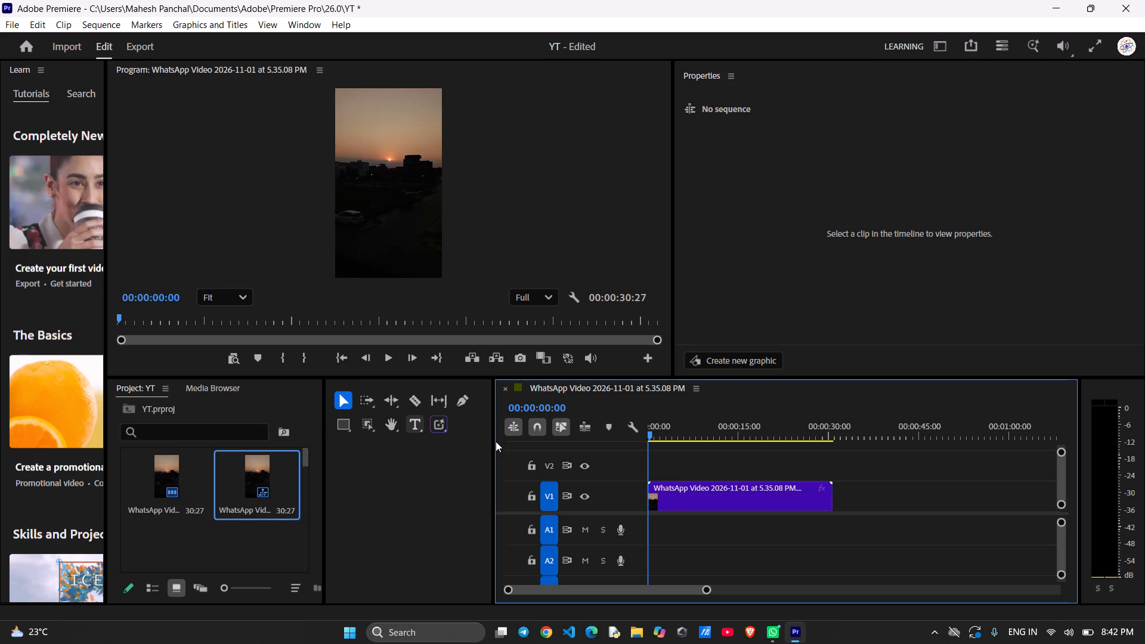
left_click_drag(491, 438, 411, 453)
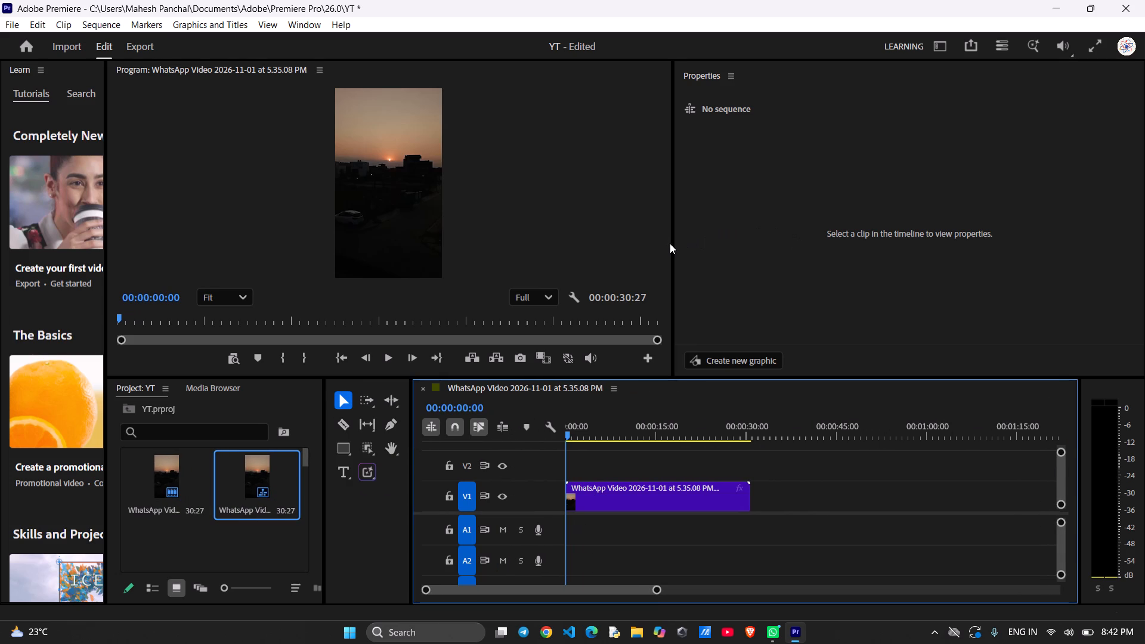
Enlarge the Program monitor by widening it against the Properties area and making it slightly taller above the timeline.
left_click_drag(671, 237, 791, 237)
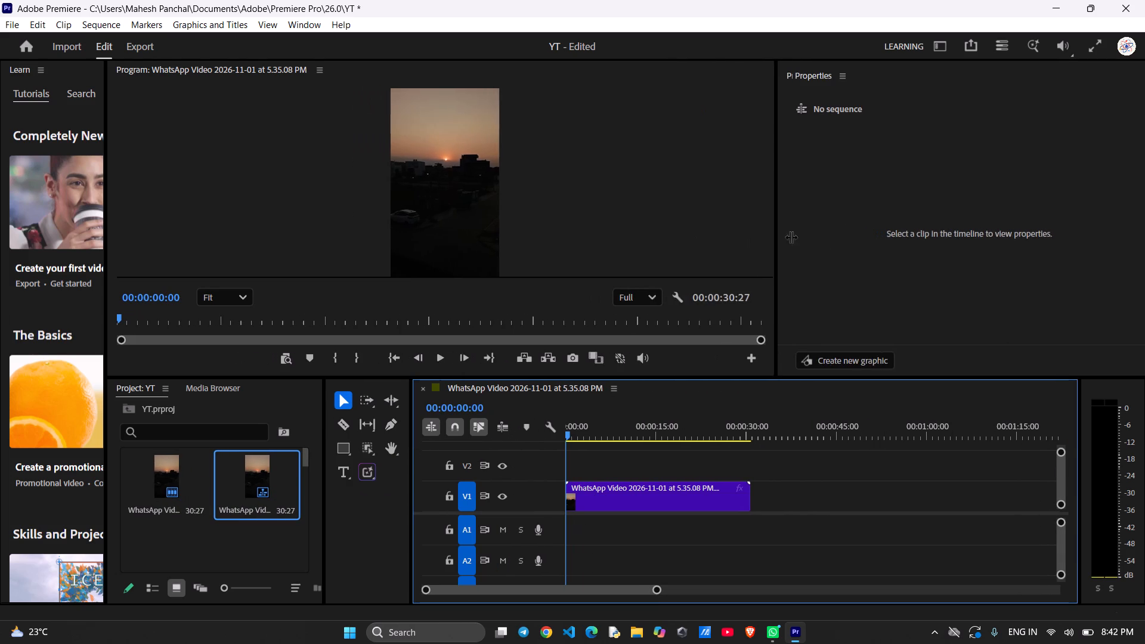
left_click_drag(791, 237, 855, 236)
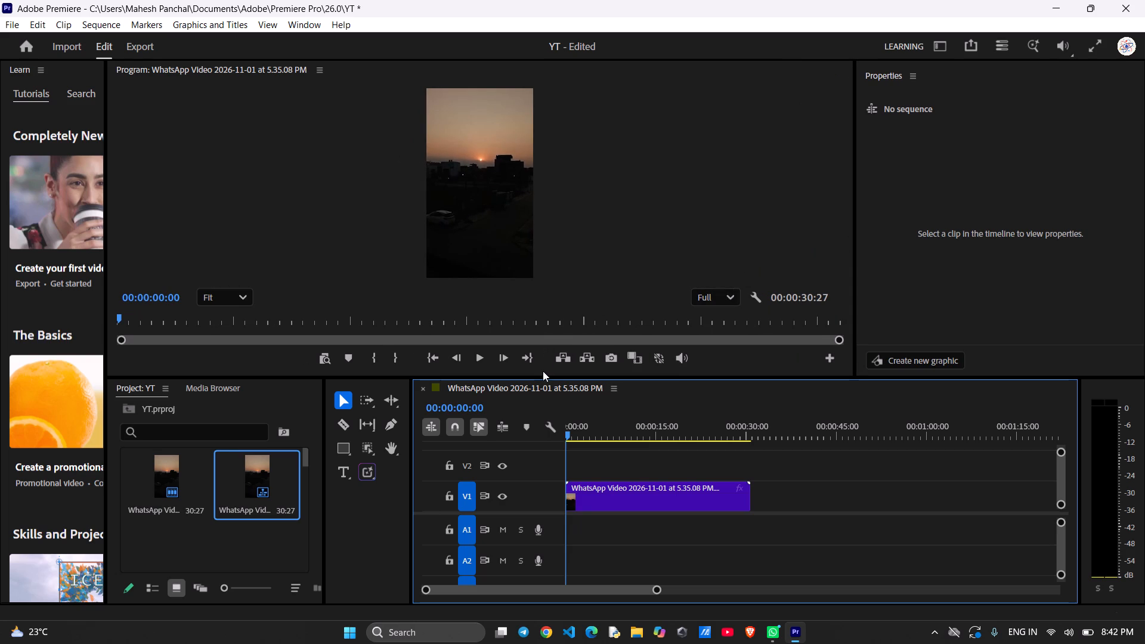
left_click_drag(543, 377, 539, 397)
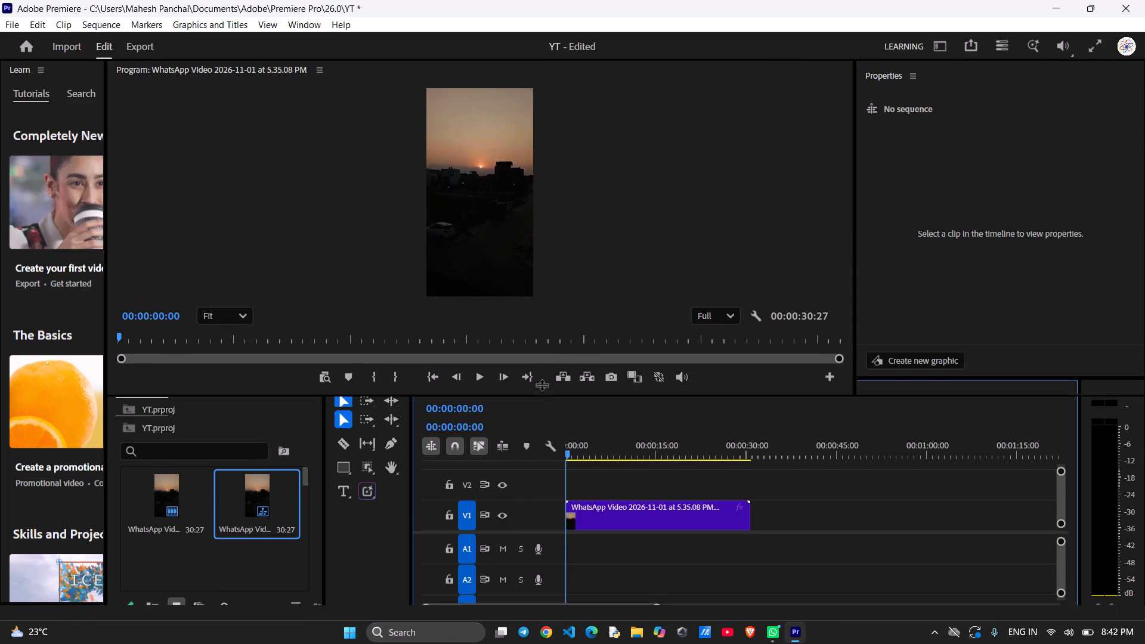
left_click(476, 254)
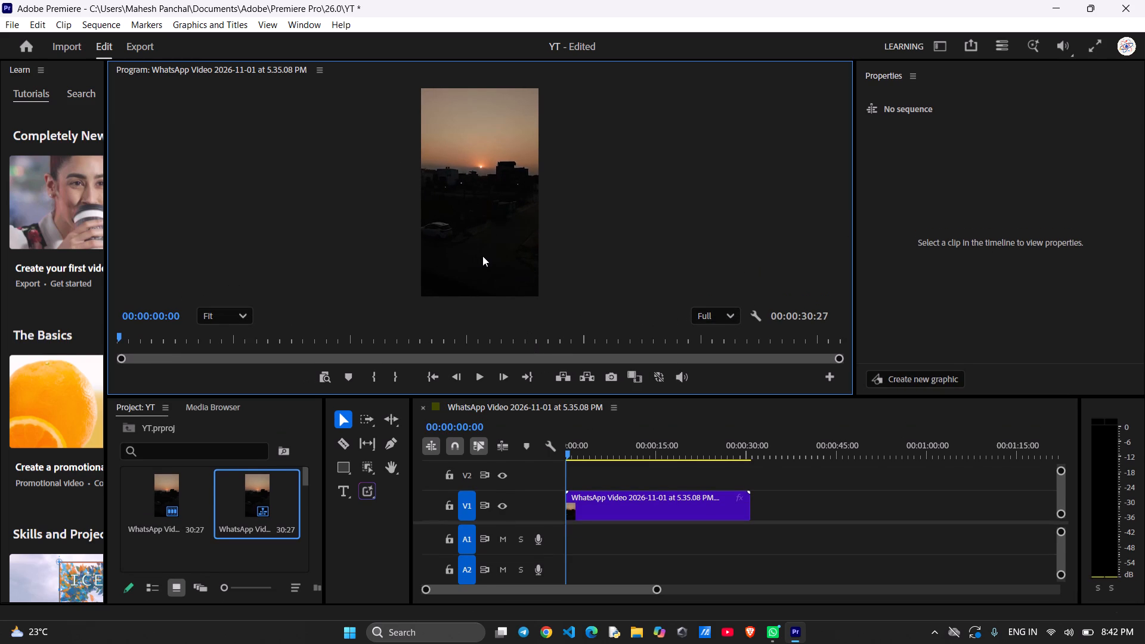
Select the WhatsApp Video clip on track V1 of the timeline.
left_click(617, 500)
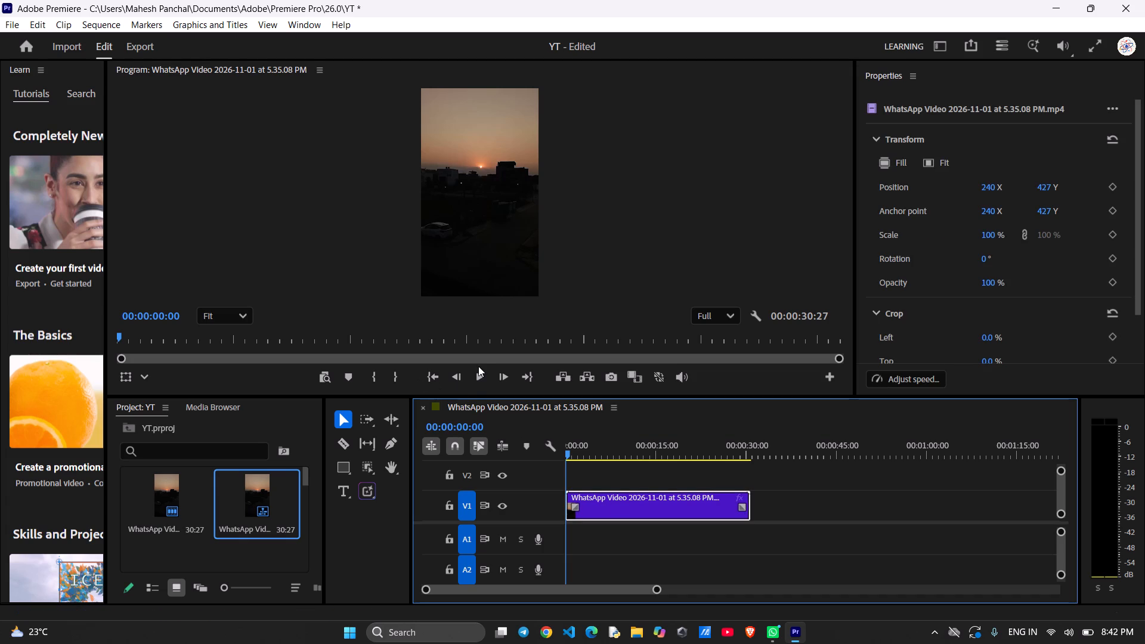
Play the WhatsApp Video sequence from the start in the Program monitor.
left_click(481, 377)
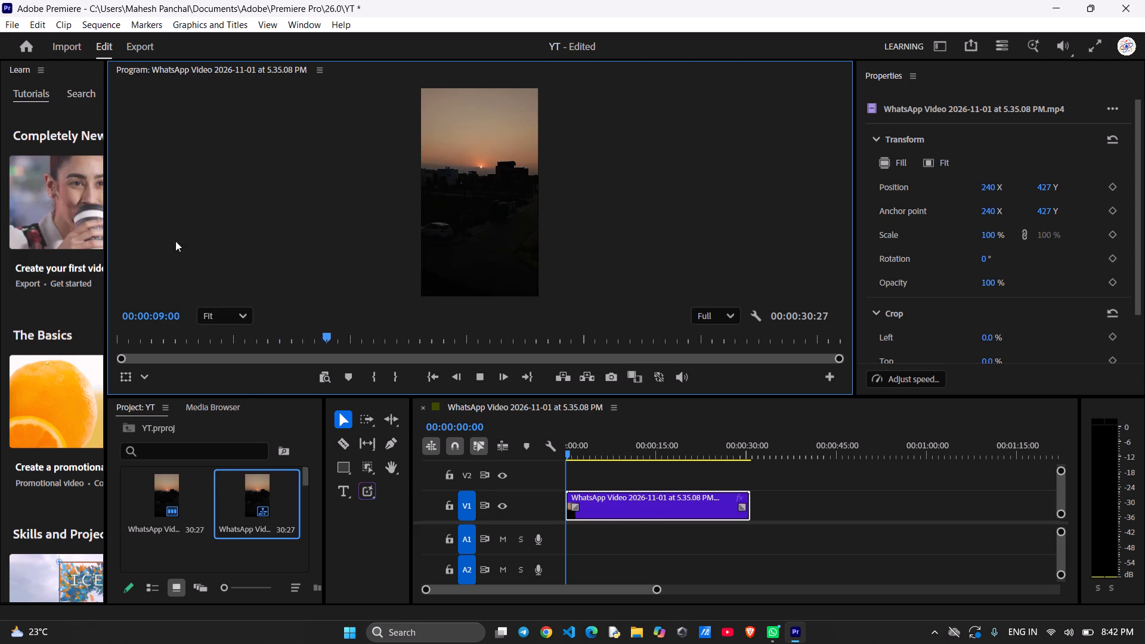
Look over the media available for import and the Media Browser's folders, and return to the YT project's clips.
left_click(60, 43)
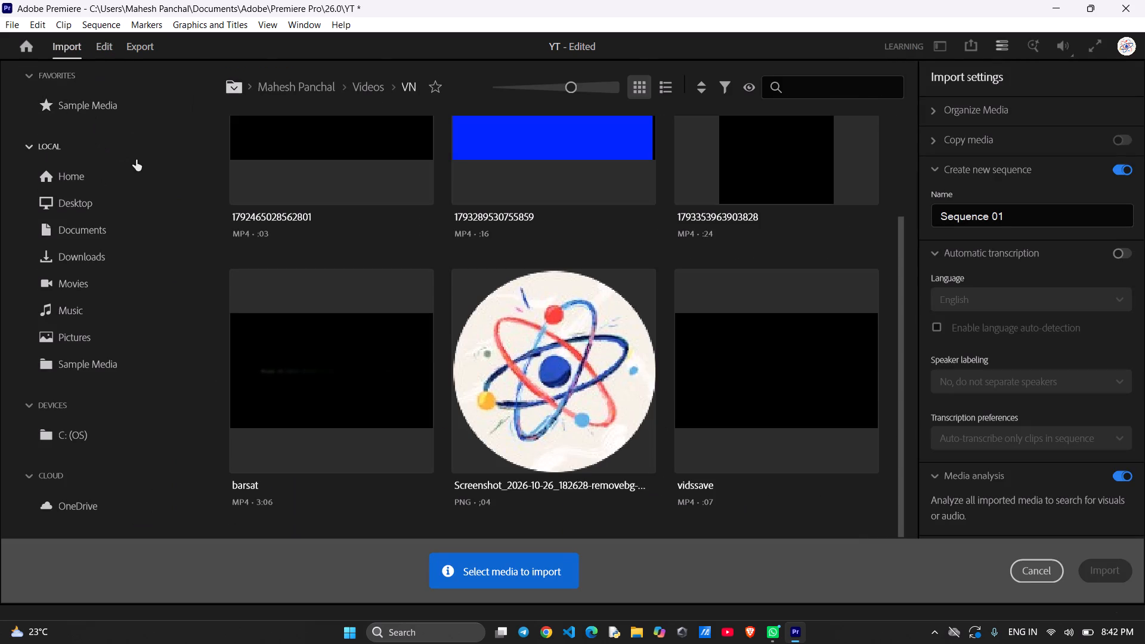
scroll(233, 195, "down", 2)
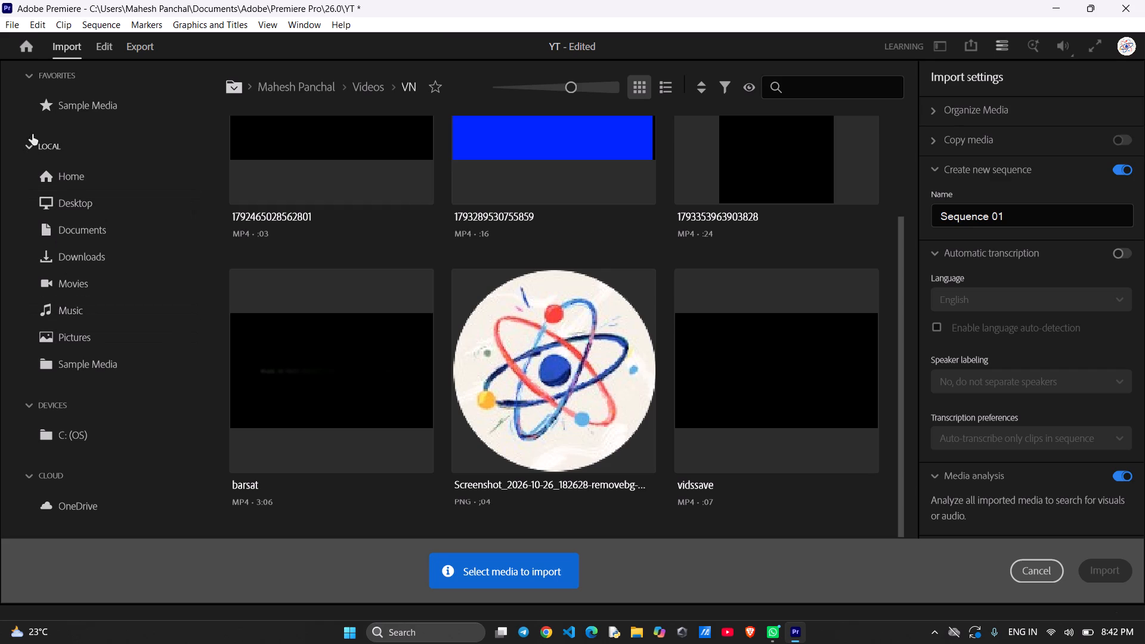
left_click(97, 44)
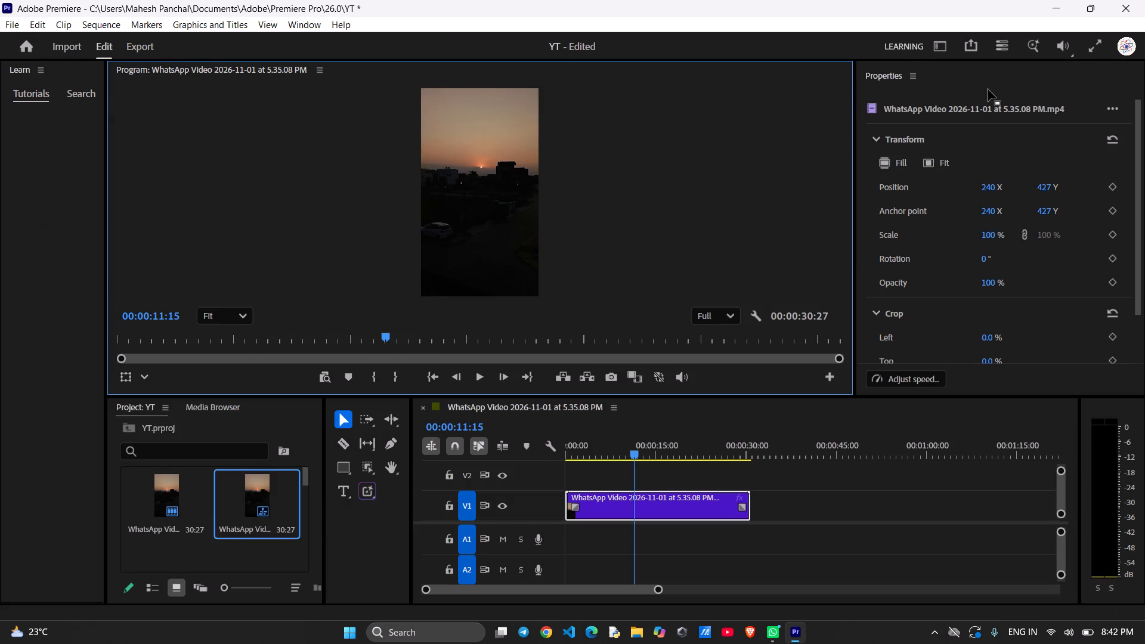
left_click(228, 404)
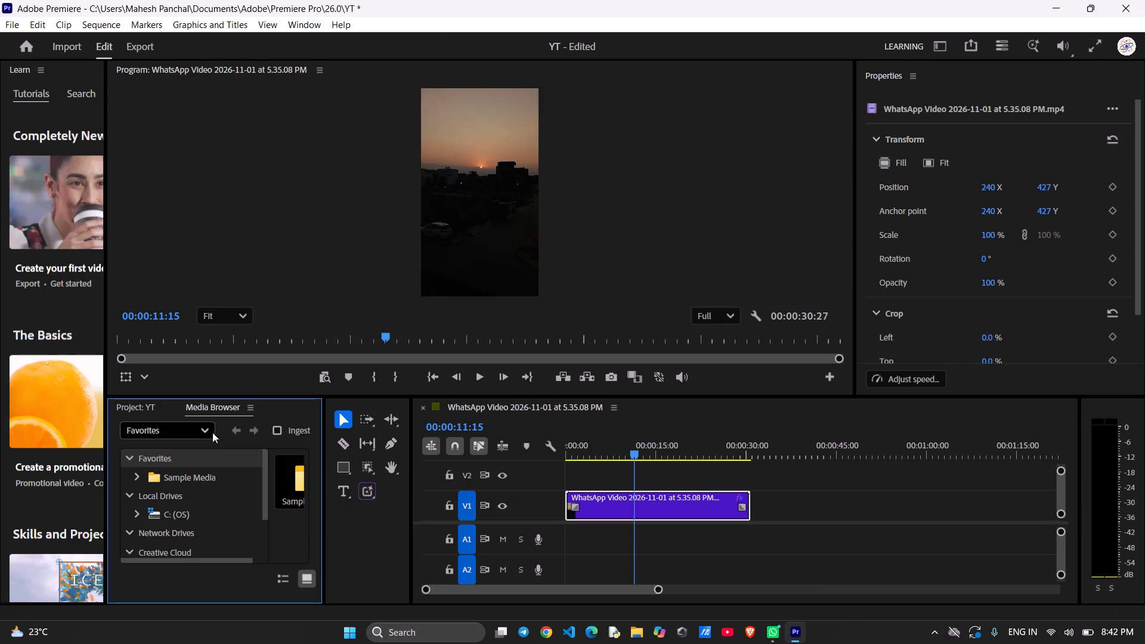
left_click(382, 521)
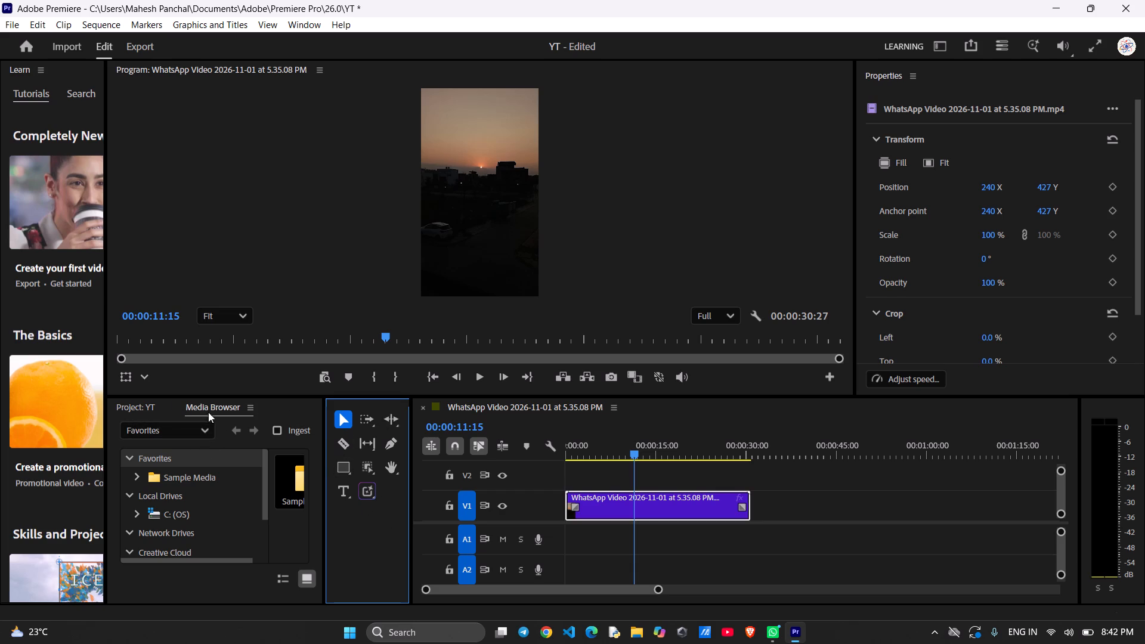
left_click(127, 407)
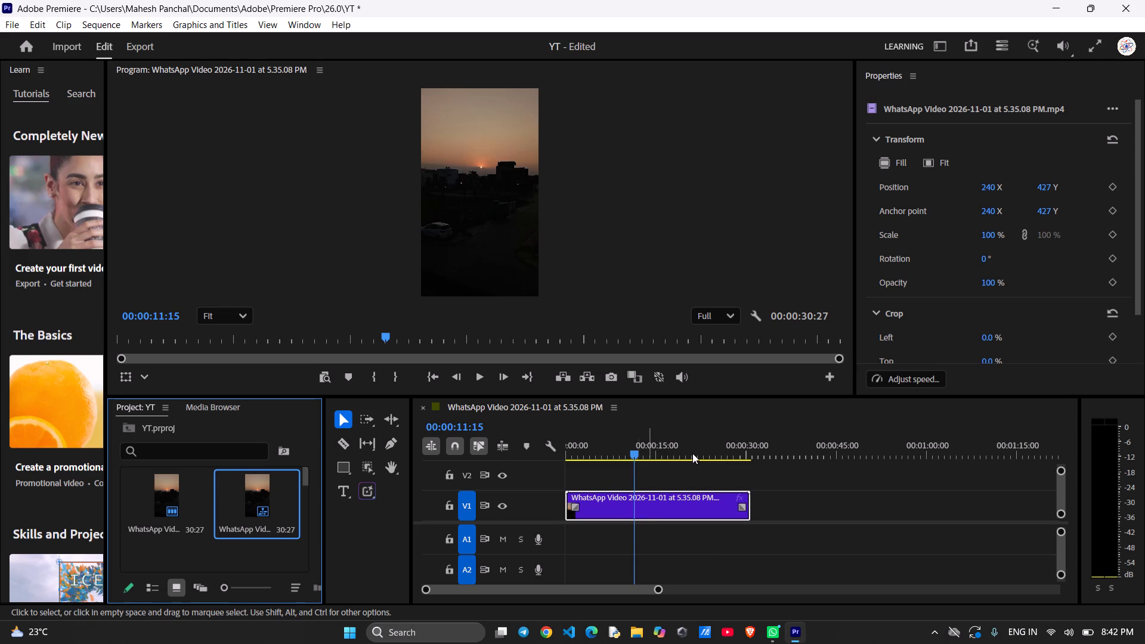
Quit the application and close the YT project without saving its changes.
left_click(1127, 0)
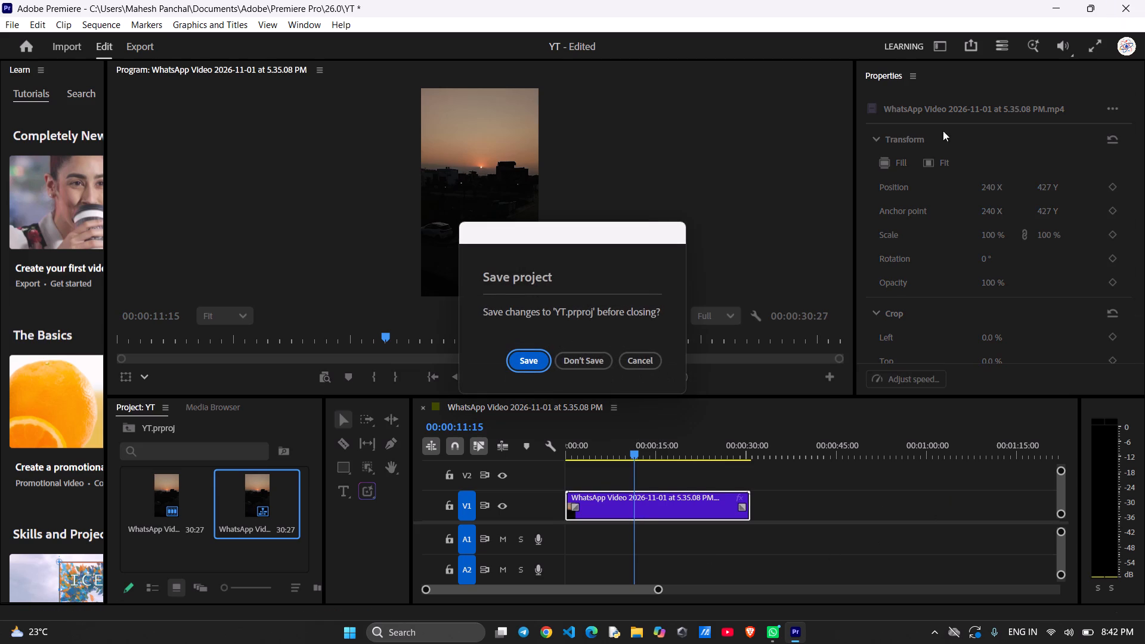
left_click(593, 355)
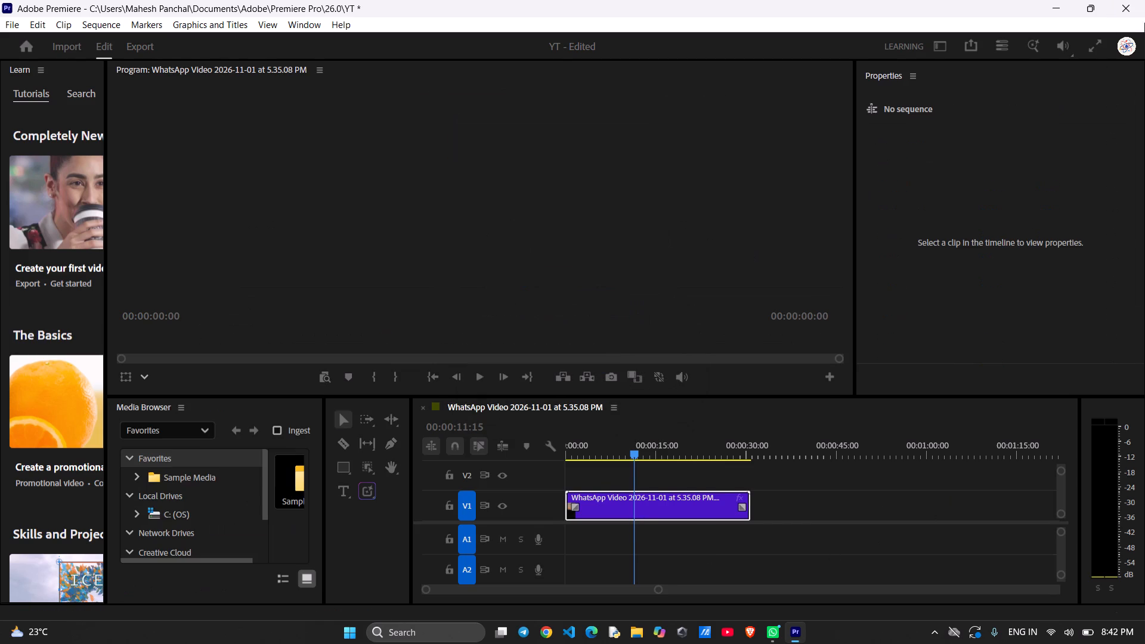
left_click(1134, 0)
double_click(1134, 0)
left_click_drag(1132, 0, 1130, 7)
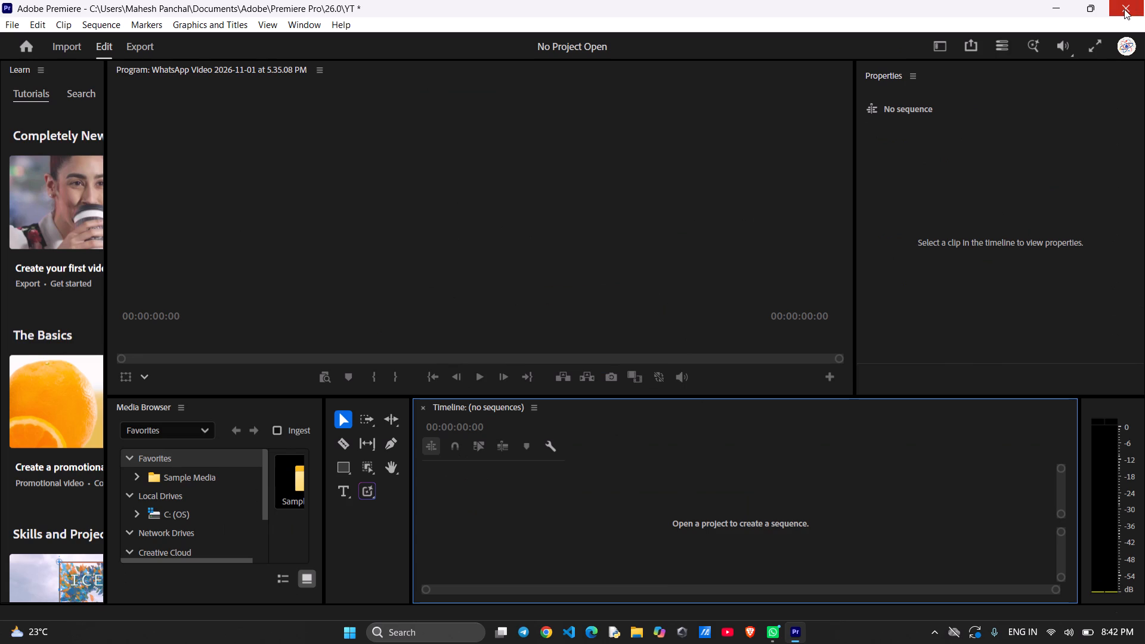
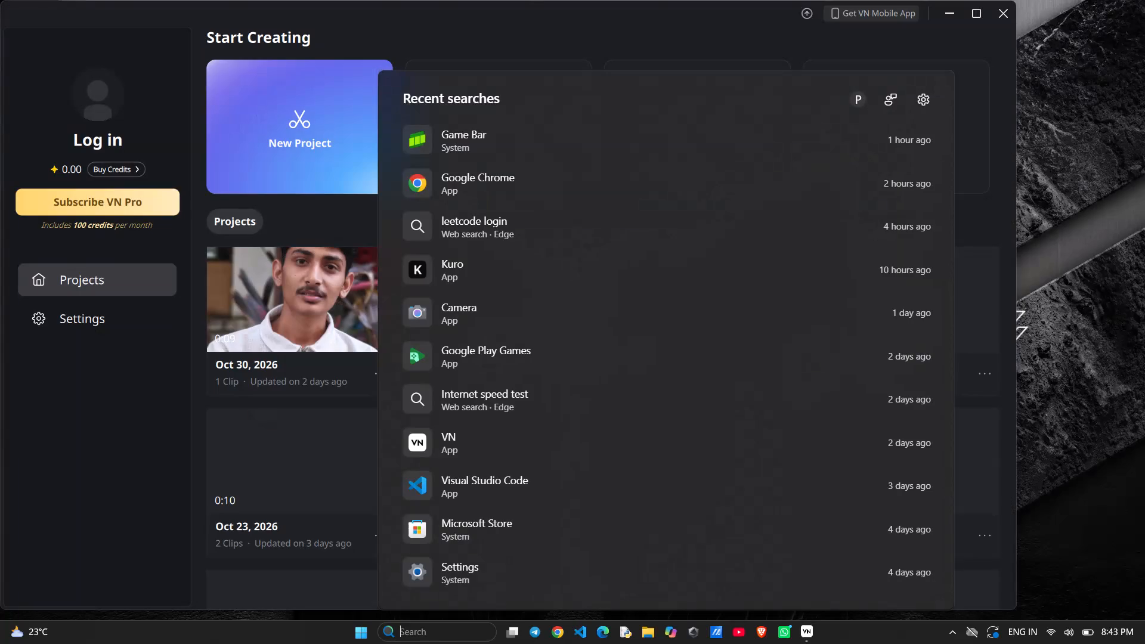
Maximize the VN editor window and start a new project.
left_click(1041, 178)
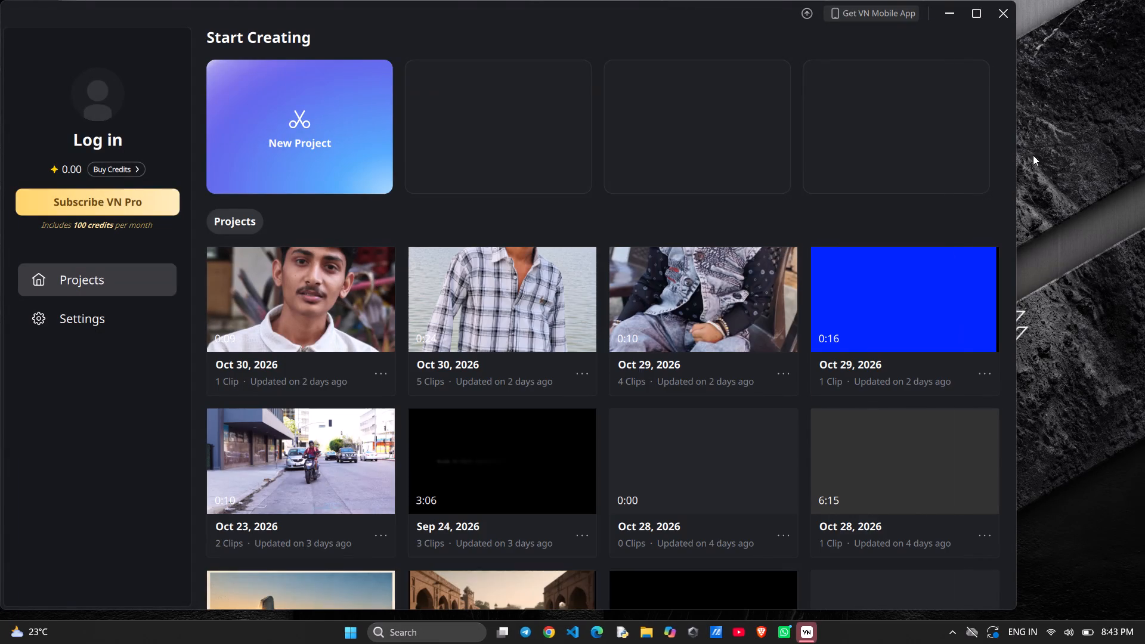
left_click(983, 13)
left_click(468, 122)
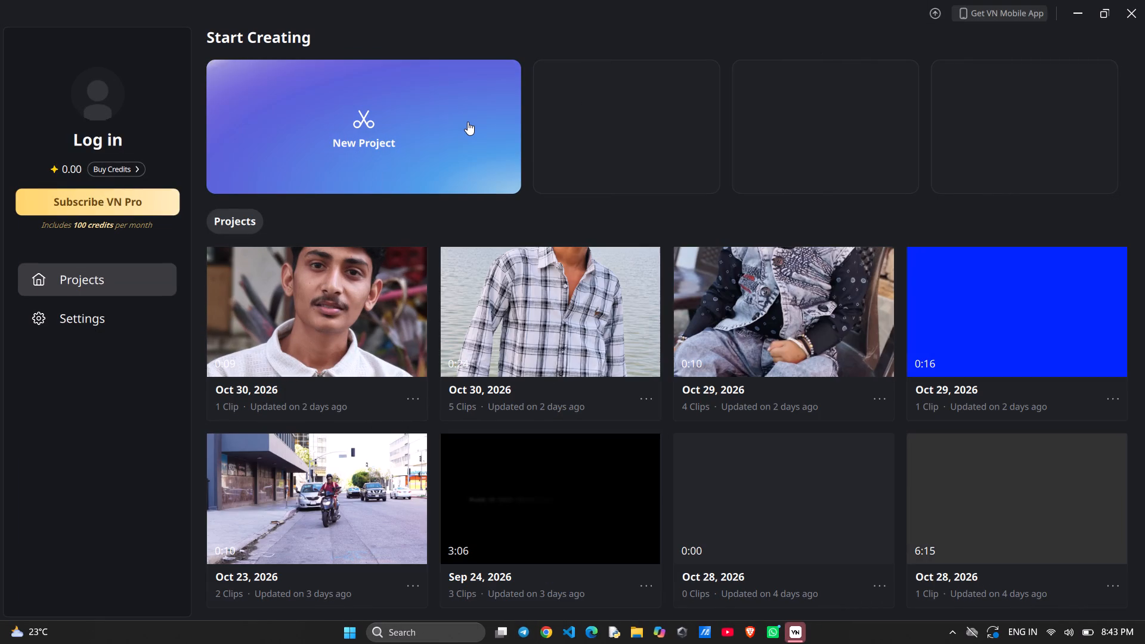
left_click(384, 124)
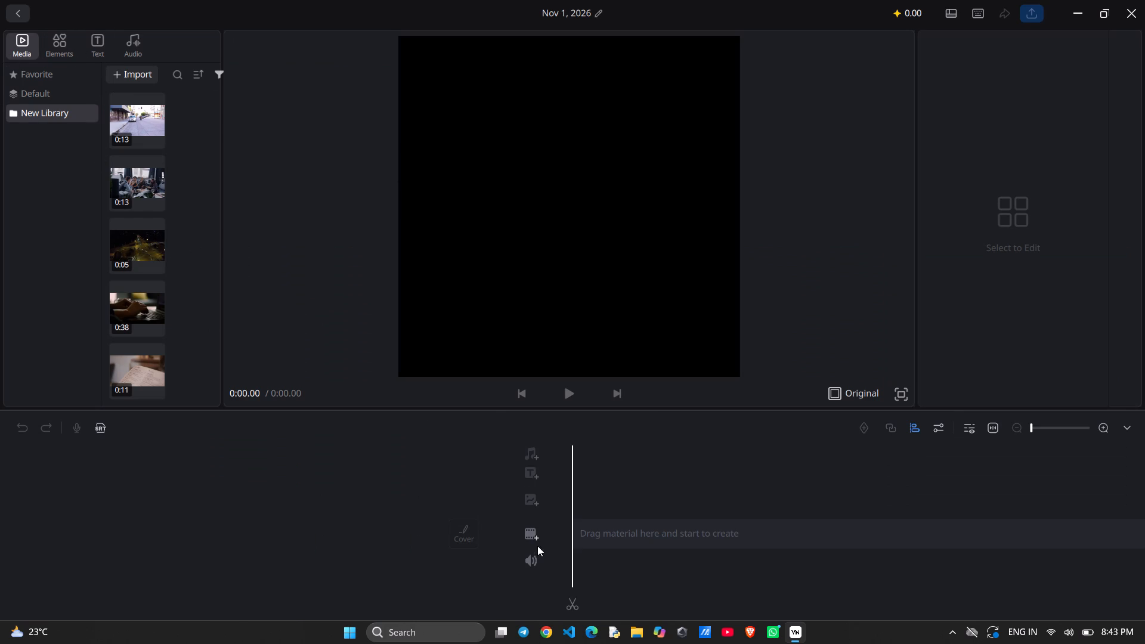
Add the file WhatsApp Video 2026-11-01 at 5.35.08 PM from the Downloads folder to the project's main video track.
left_click(530, 528)
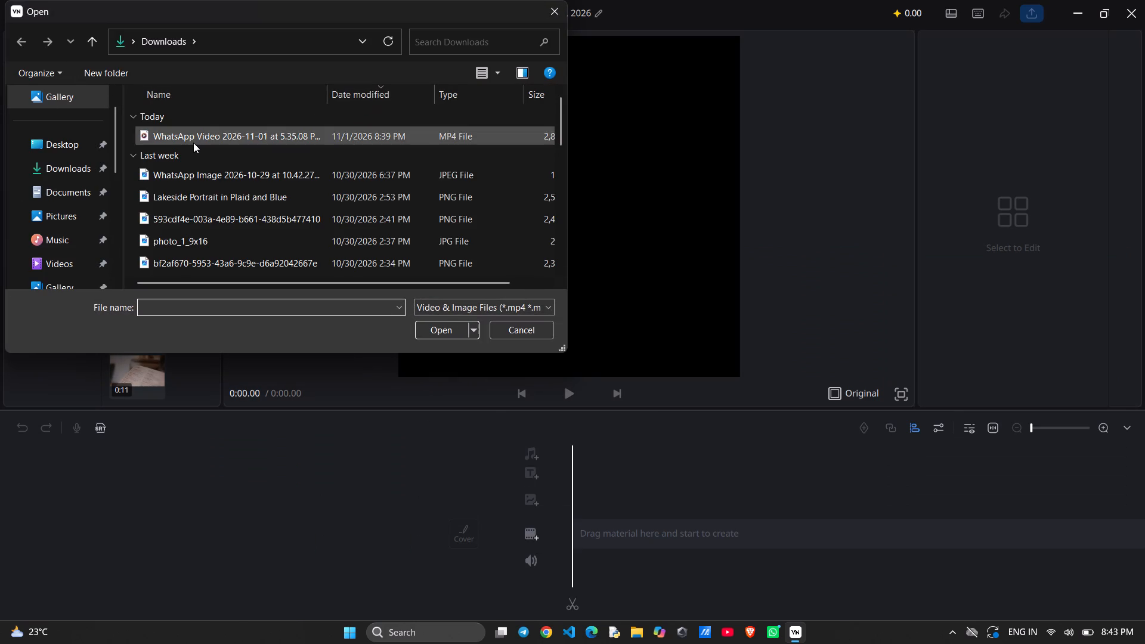
left_click(194, 145)
left_click(194, 134)
key("Return")
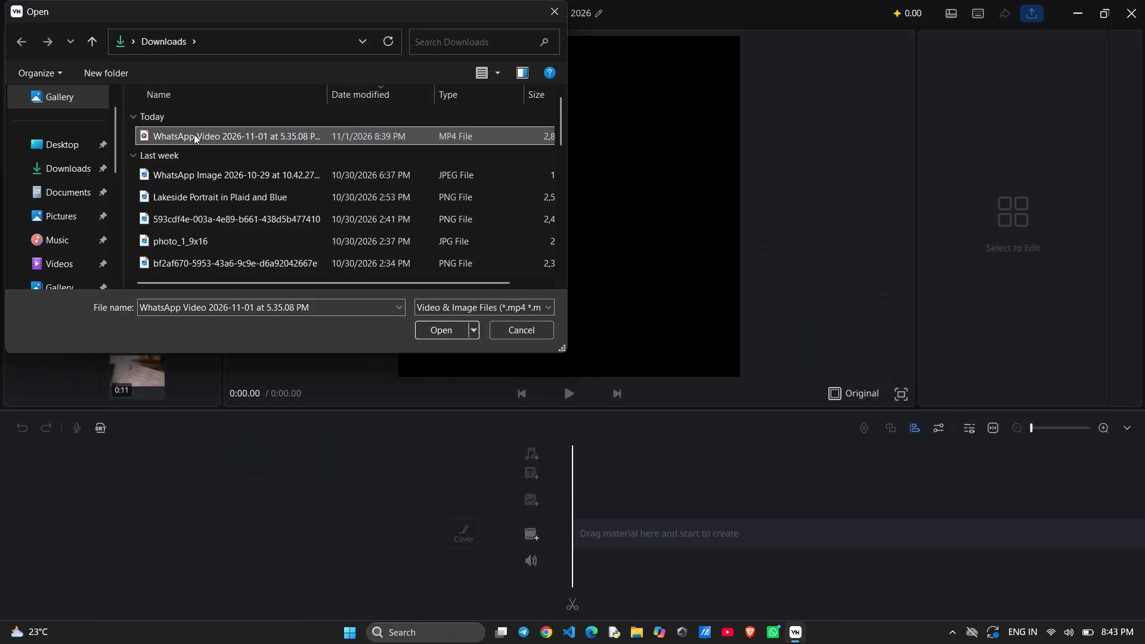
left_click(432, 324)
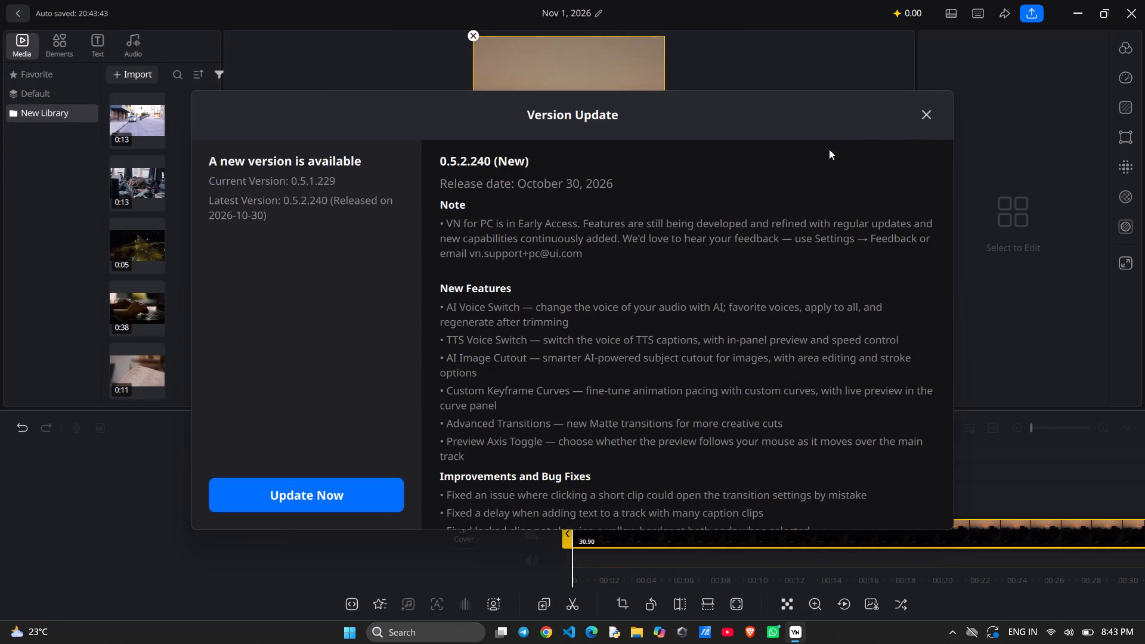
left_click(934, 111)
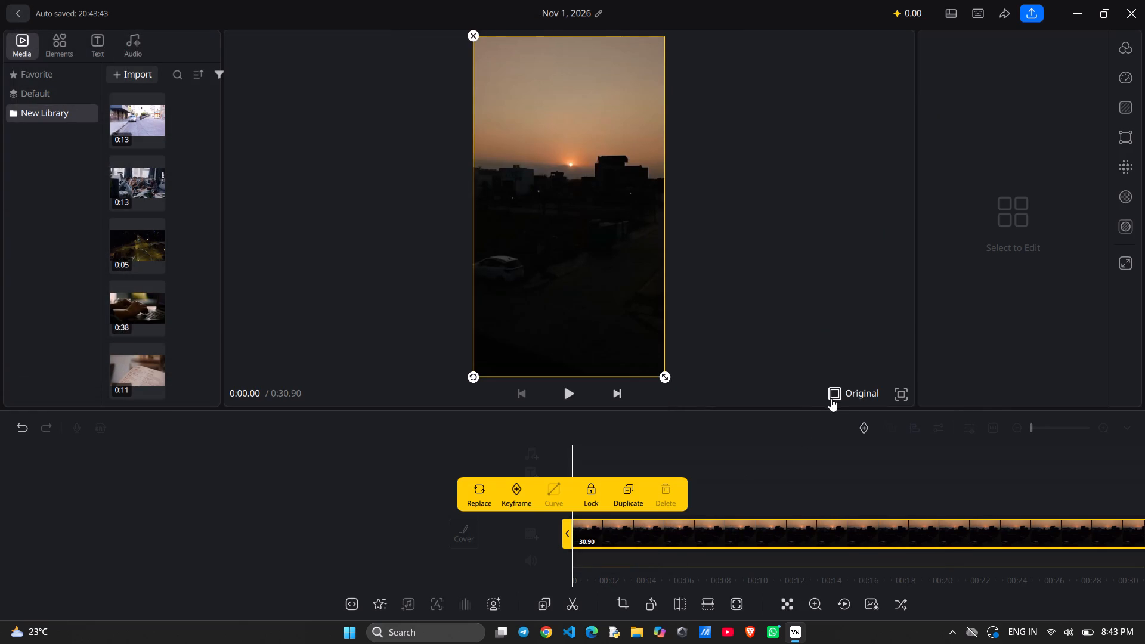
Set the project's canvas aspect ratio to 9:16.
left_click(831, 397)
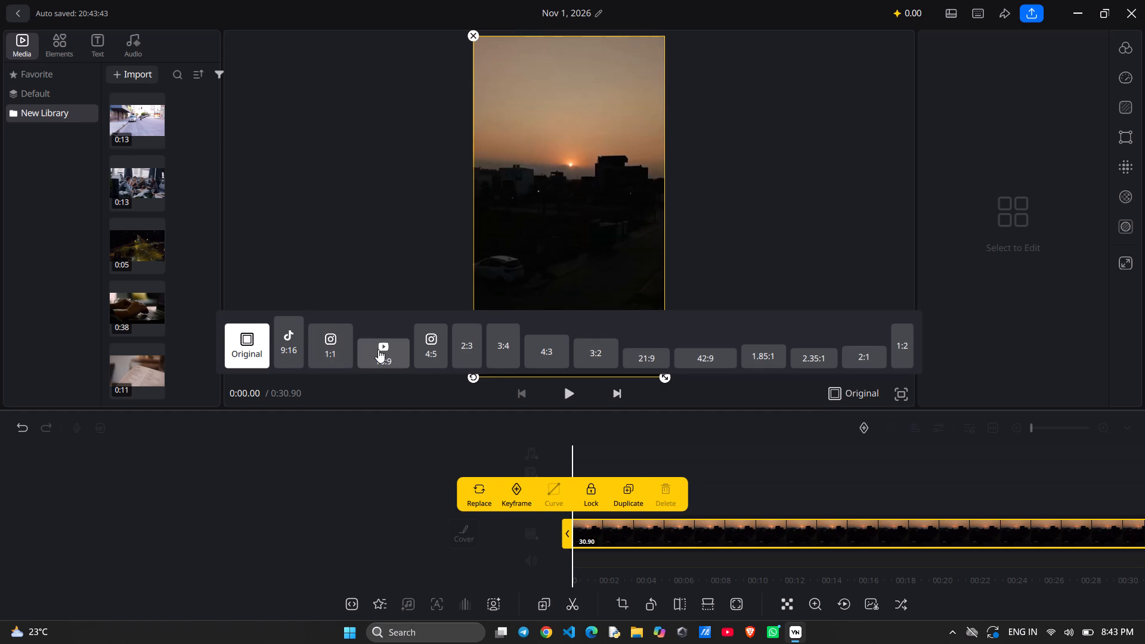
left_click(281, 354)
key("space")
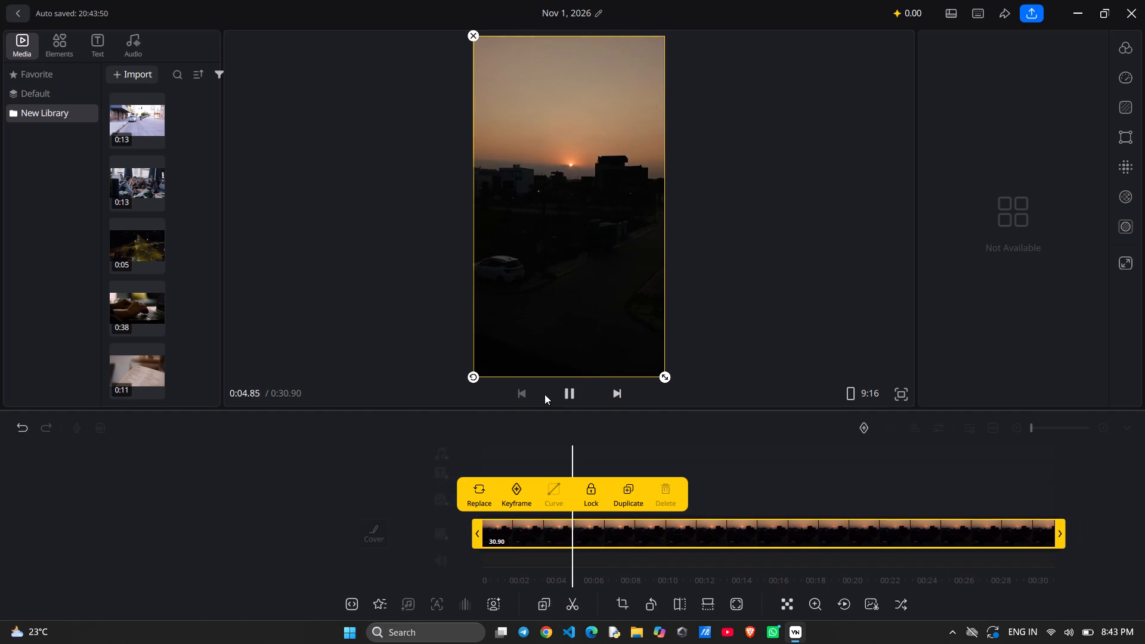
Speed up the sunset clip on the timeline to a regular, constant speed of 2.3x.
left_click(651, 532)
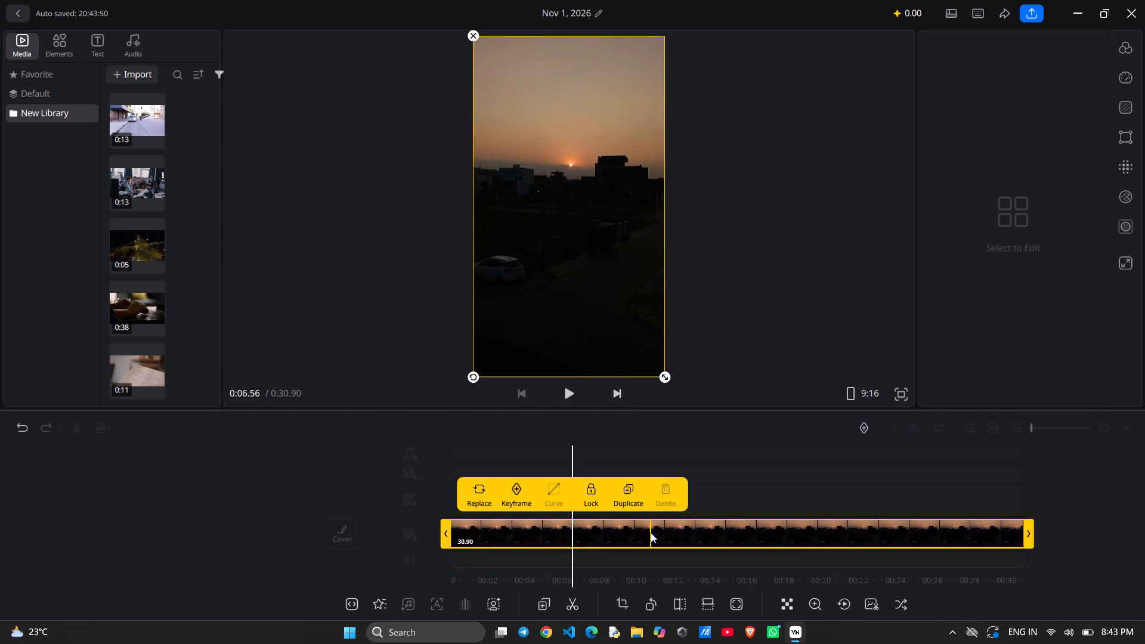
left_click(1128, 49)
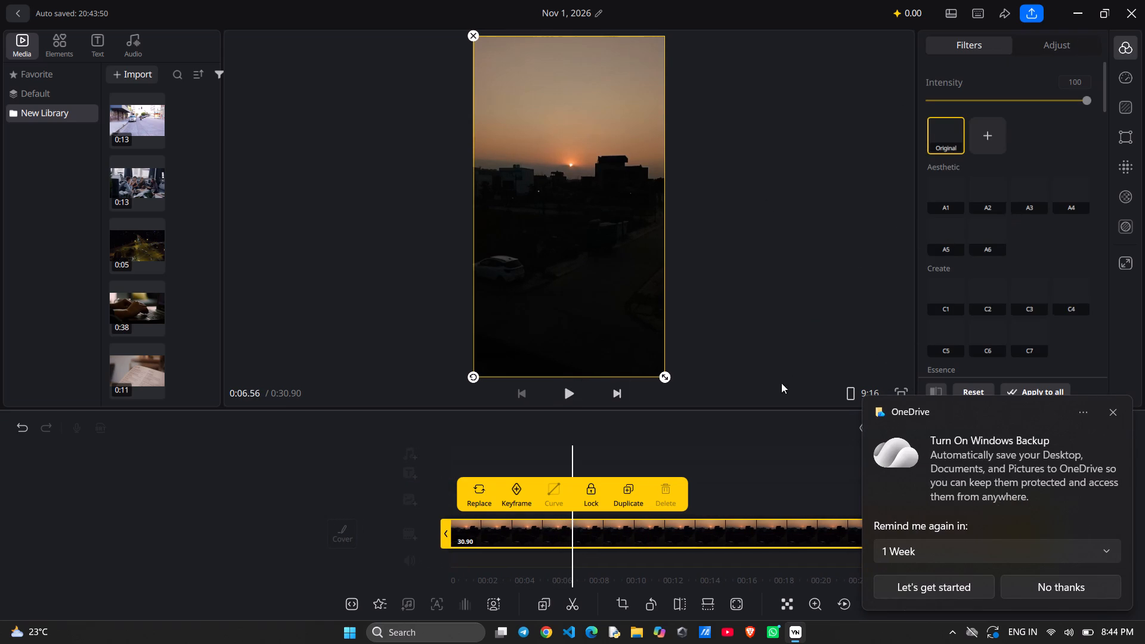
left_click(783, 450)
left_click_drag(815, 436, 887, 411)
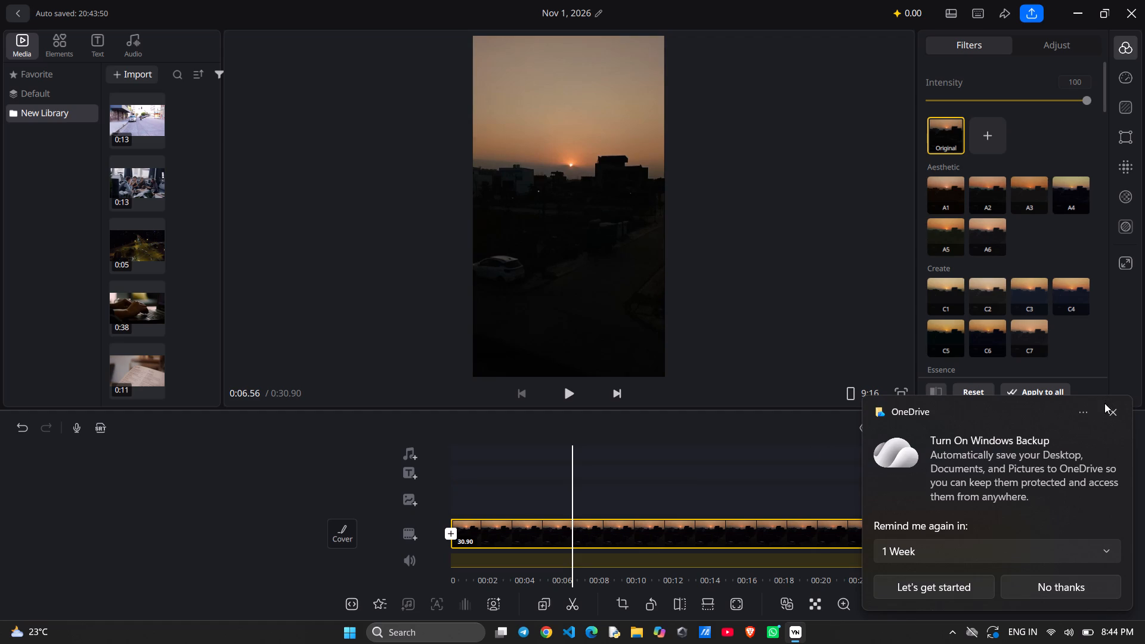
left_click(1113, 410)
left_click(1124, 69)
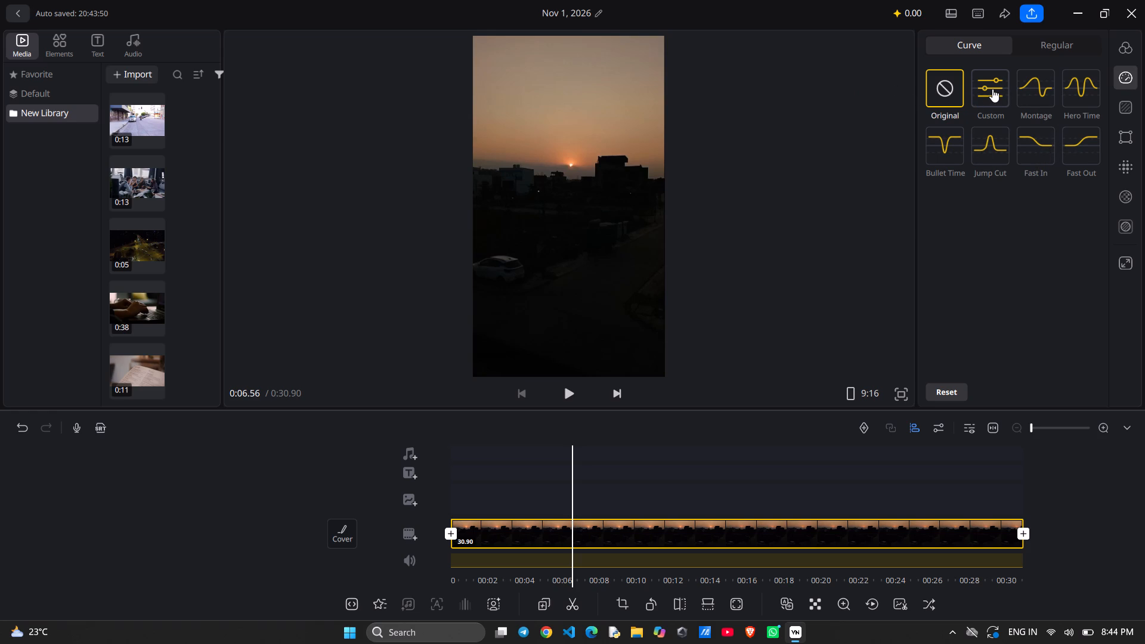
left_click(1054, 40)
left_click_drag(955, 121, 986, 122)
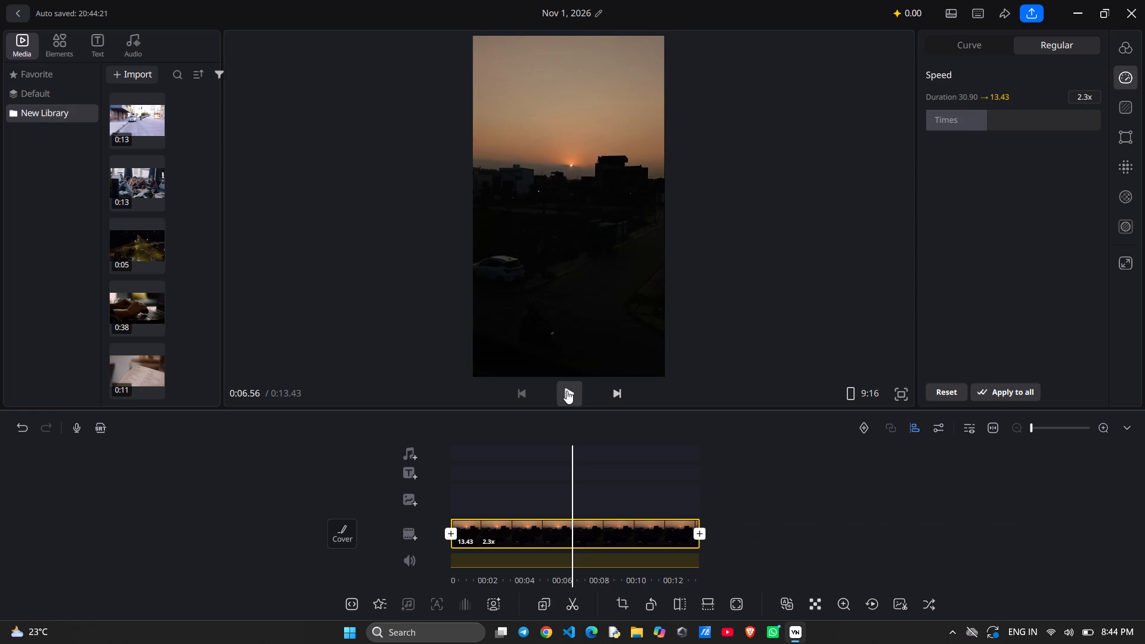
Play back the sped-up sunset clip in the preview to check its pace.
left_click(567, 391)
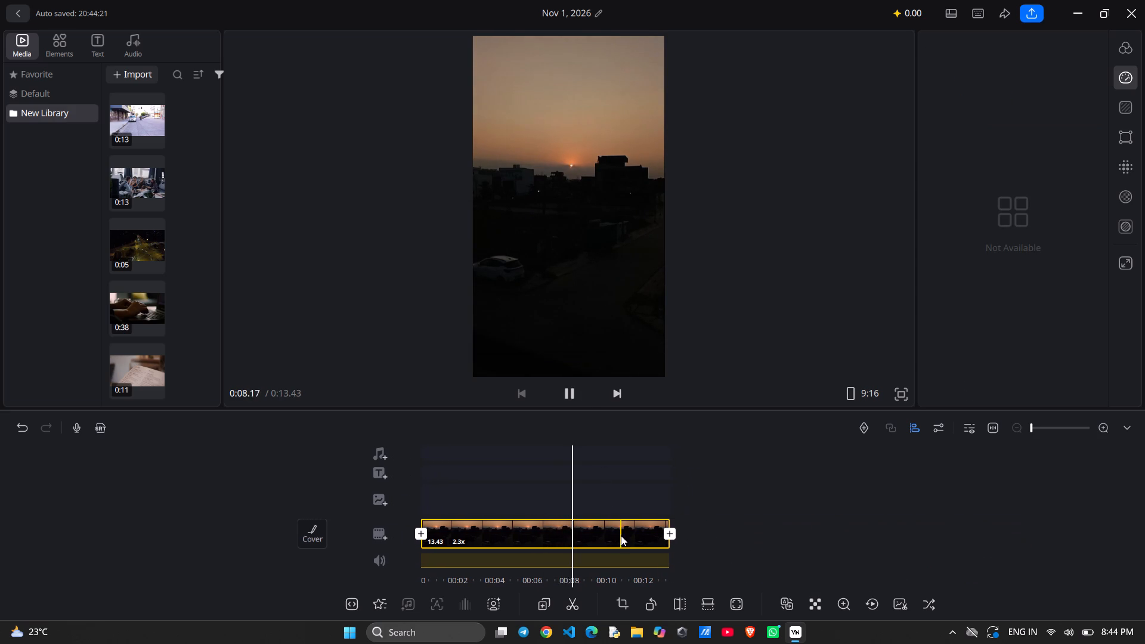
left_click_drag(621, 535, 857, 536)
key("space")
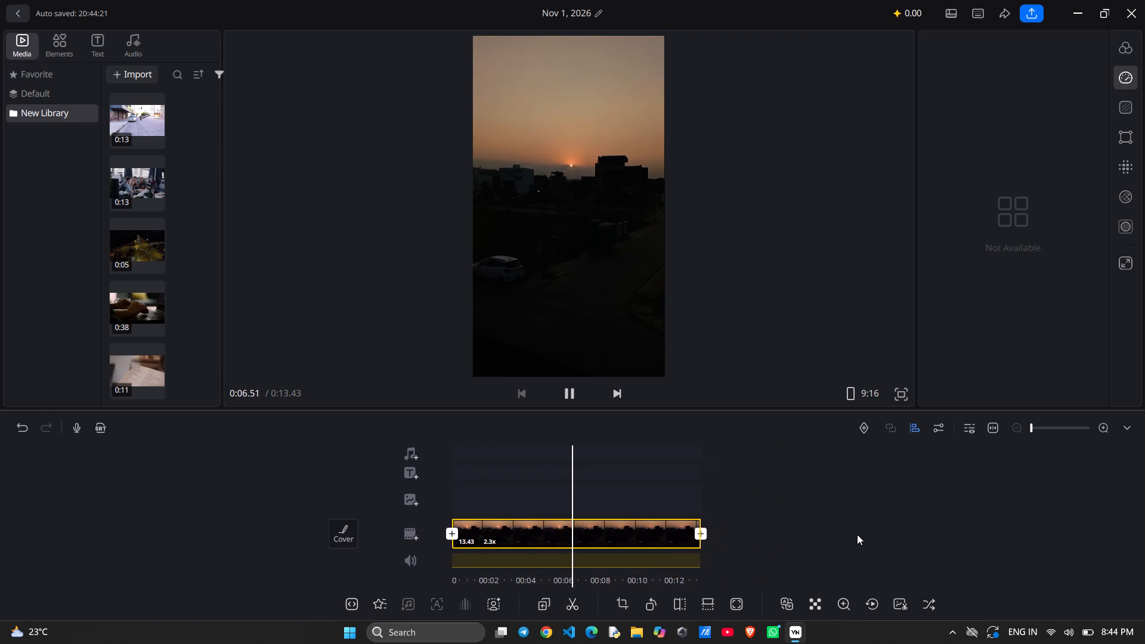
Switch to Chrome and search Google for "font style hindi".
left_click(544, 634)
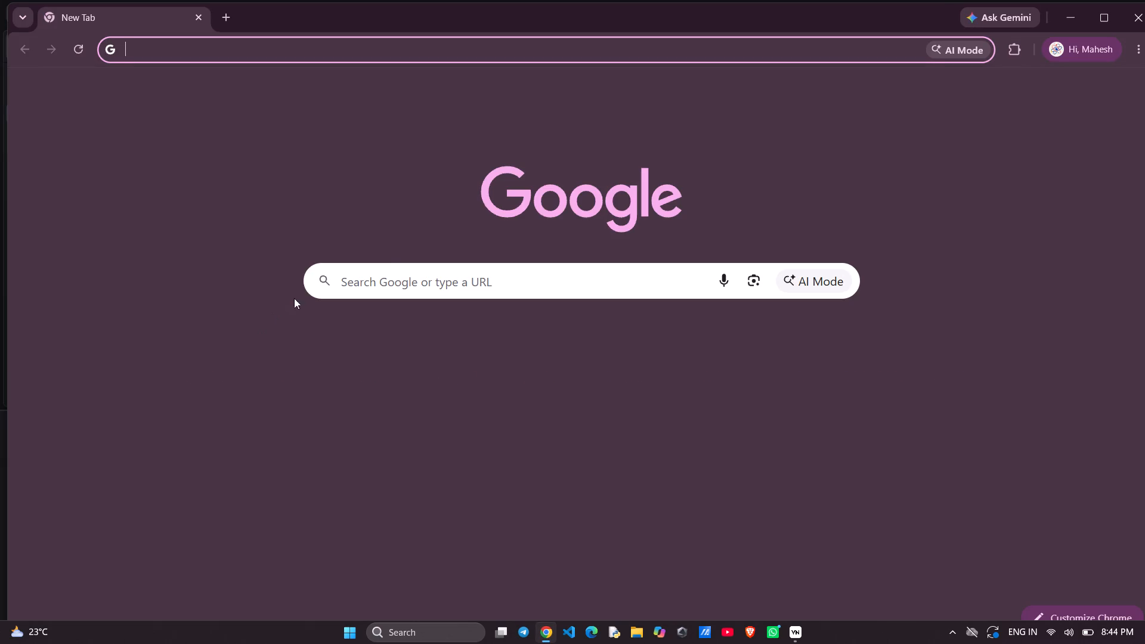
left_click(392, 290)
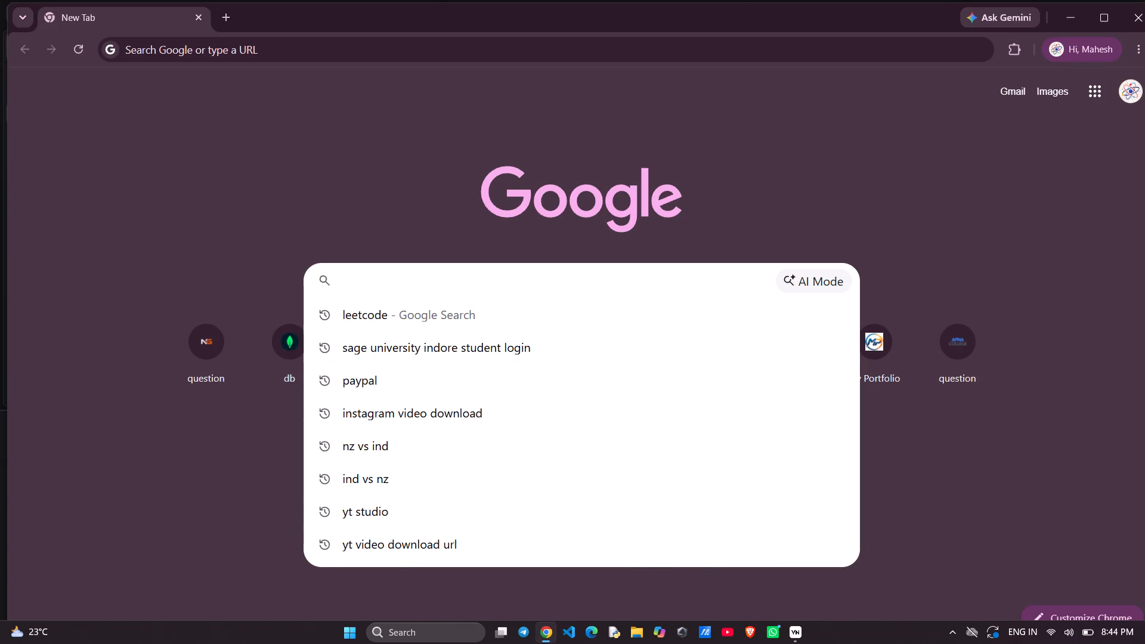
type("fom")
key("BackSpace")
type("nt style hindi")
key("Return")
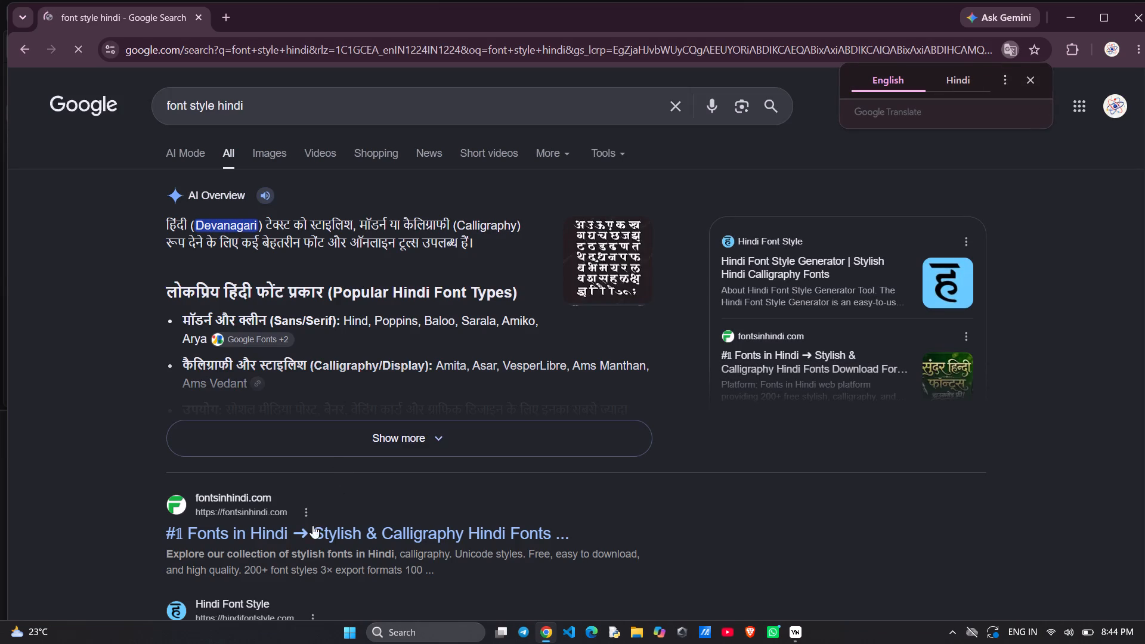
Open the fontsinhindi.com result from the Google search.
left_click(298, 531)
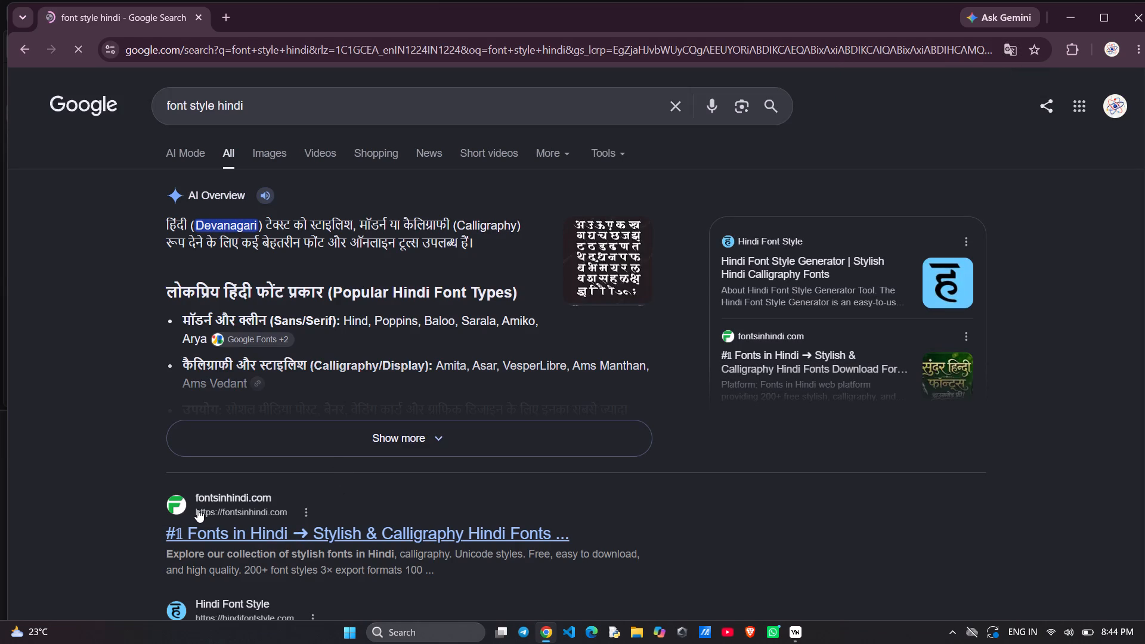
left_click(221, 530)
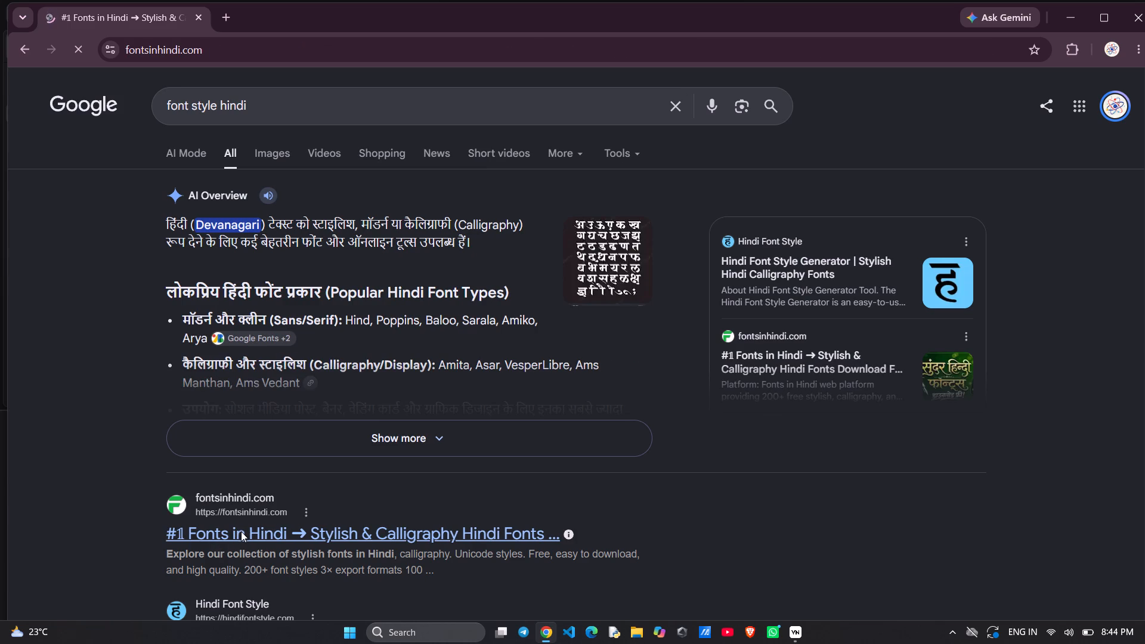
left_click(242, 534)
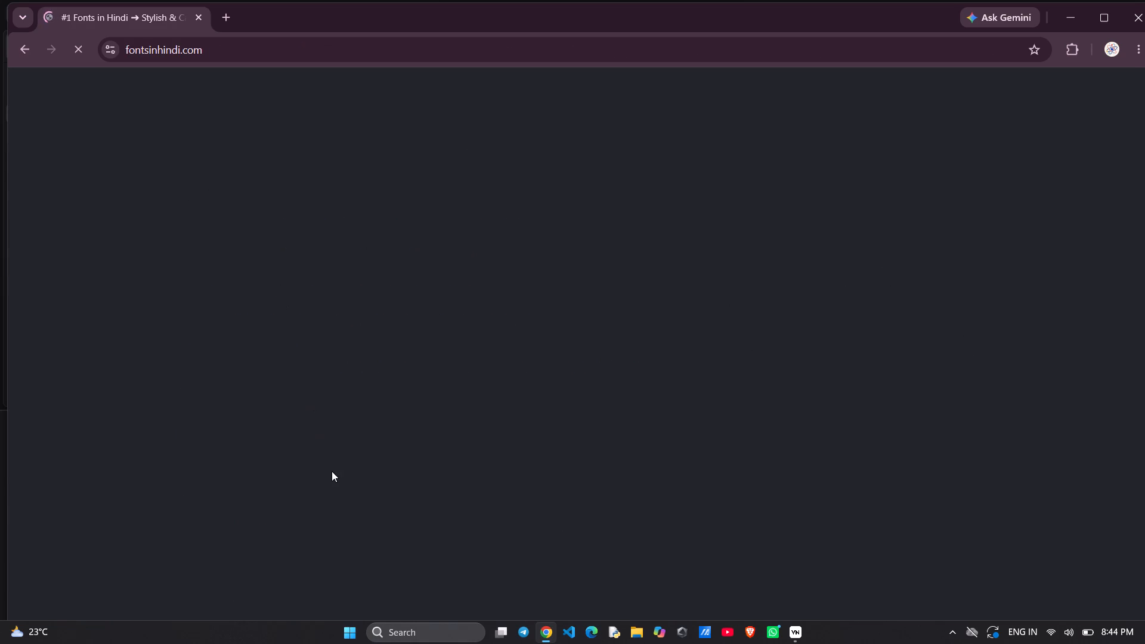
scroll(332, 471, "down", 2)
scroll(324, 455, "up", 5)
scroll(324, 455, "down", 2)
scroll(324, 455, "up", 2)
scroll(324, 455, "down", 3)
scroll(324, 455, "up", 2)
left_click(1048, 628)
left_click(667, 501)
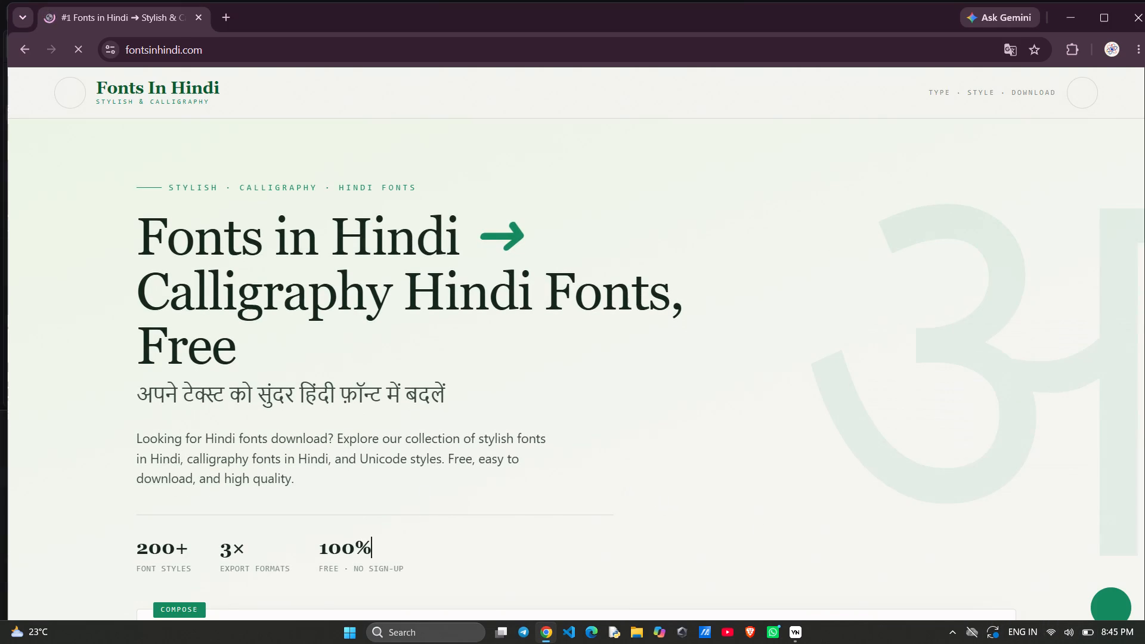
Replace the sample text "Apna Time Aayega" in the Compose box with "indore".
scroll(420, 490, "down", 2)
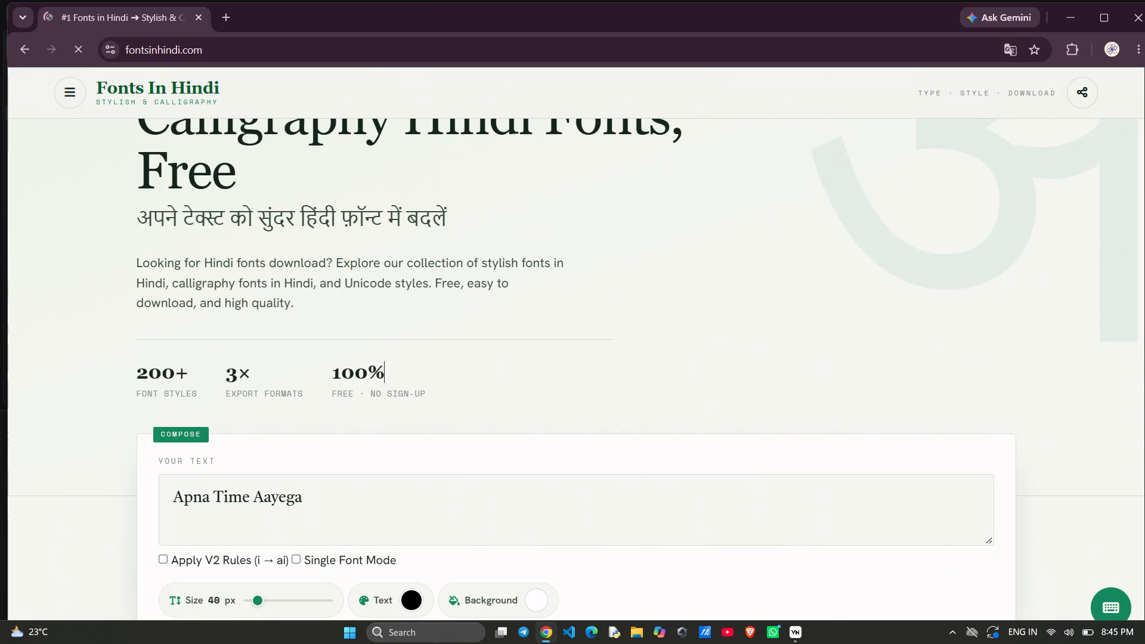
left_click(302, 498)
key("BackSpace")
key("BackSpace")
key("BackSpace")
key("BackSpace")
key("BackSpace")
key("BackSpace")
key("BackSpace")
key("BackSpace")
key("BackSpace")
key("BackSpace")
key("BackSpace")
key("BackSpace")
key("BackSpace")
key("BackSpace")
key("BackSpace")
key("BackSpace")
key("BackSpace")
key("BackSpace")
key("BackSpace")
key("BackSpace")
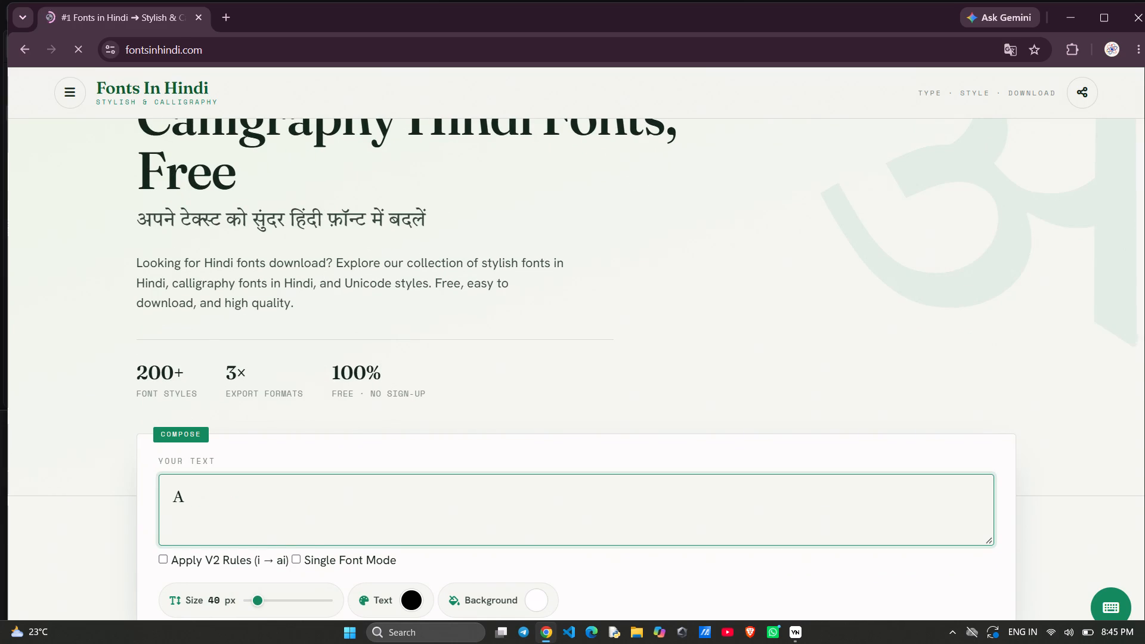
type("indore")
Browse the first page of Font Specimens to compare how the Hindi calligraphy fonts render the "indore" text.
scroll(308, 444, "down", 8)
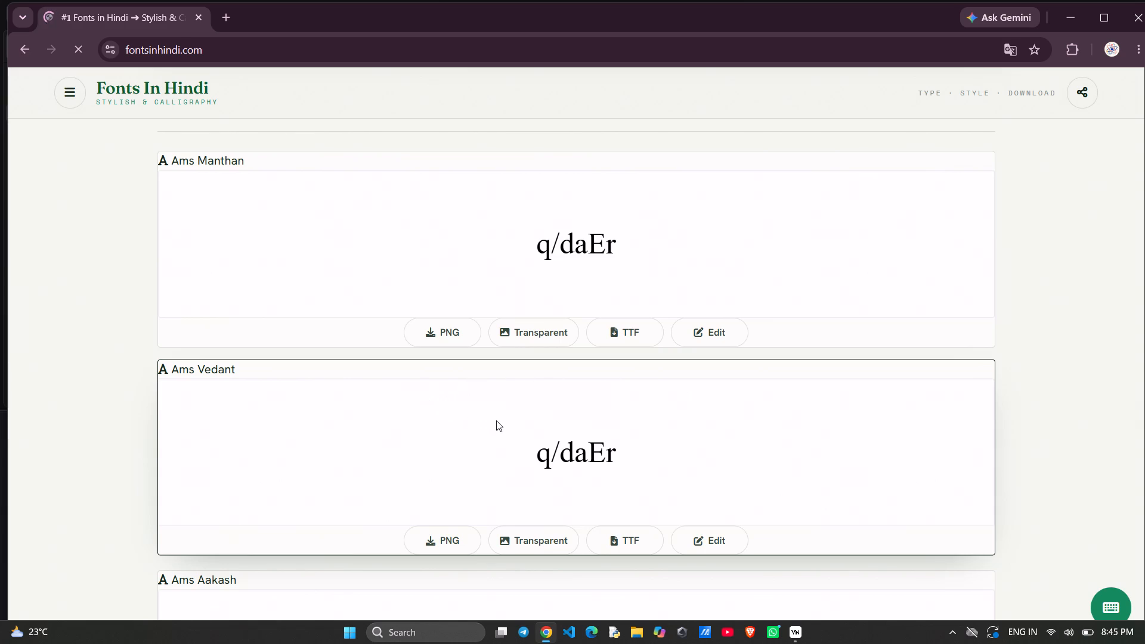
scroll(435, 376, "down", 4)
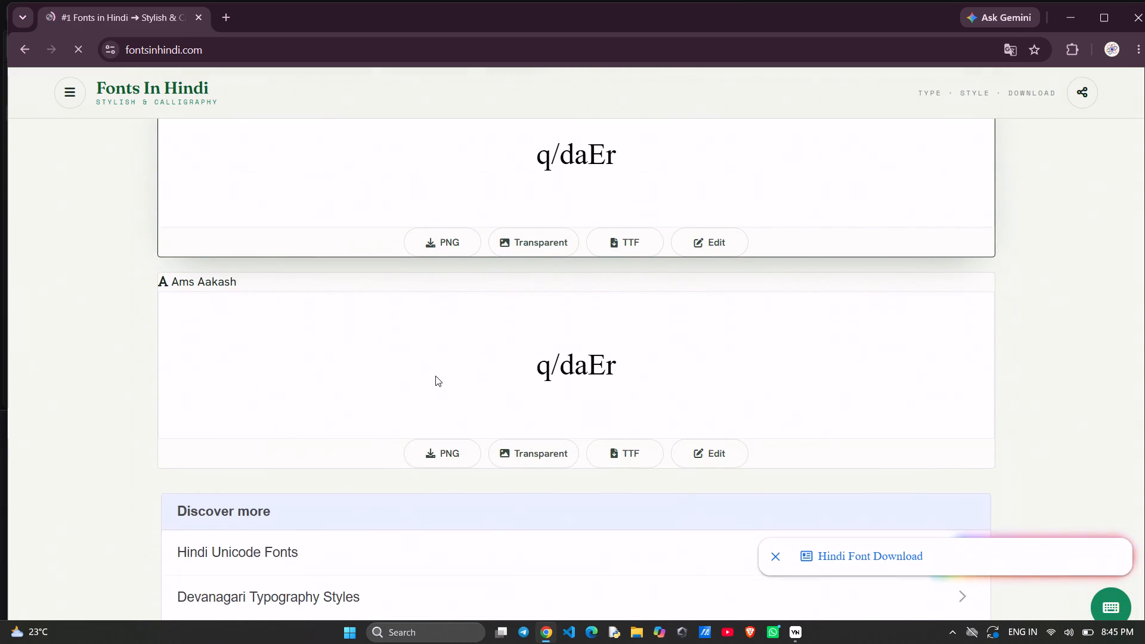
scroll(435, 376, "up", 10)
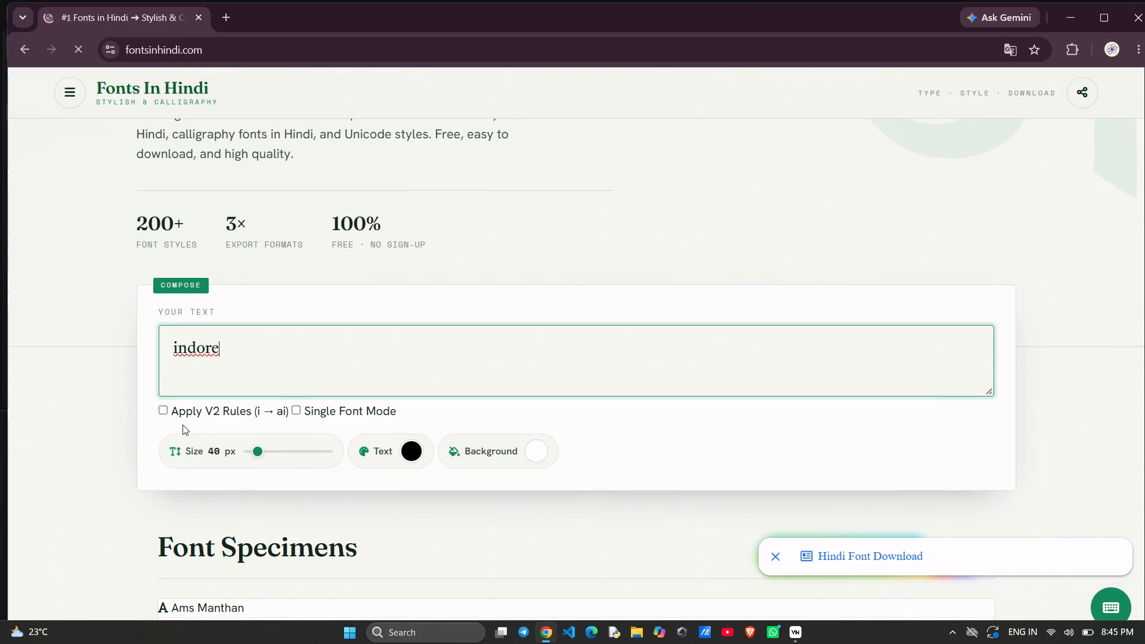
left_click(330, 349)
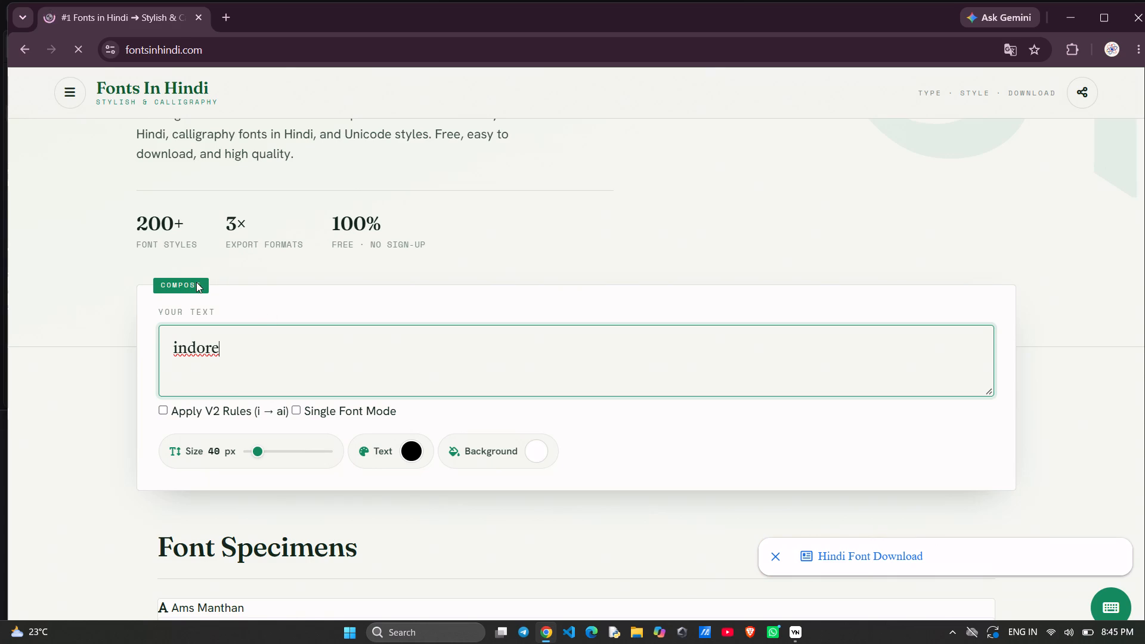
left_click(196, 282)
scroll(354, 336, "down", 6)
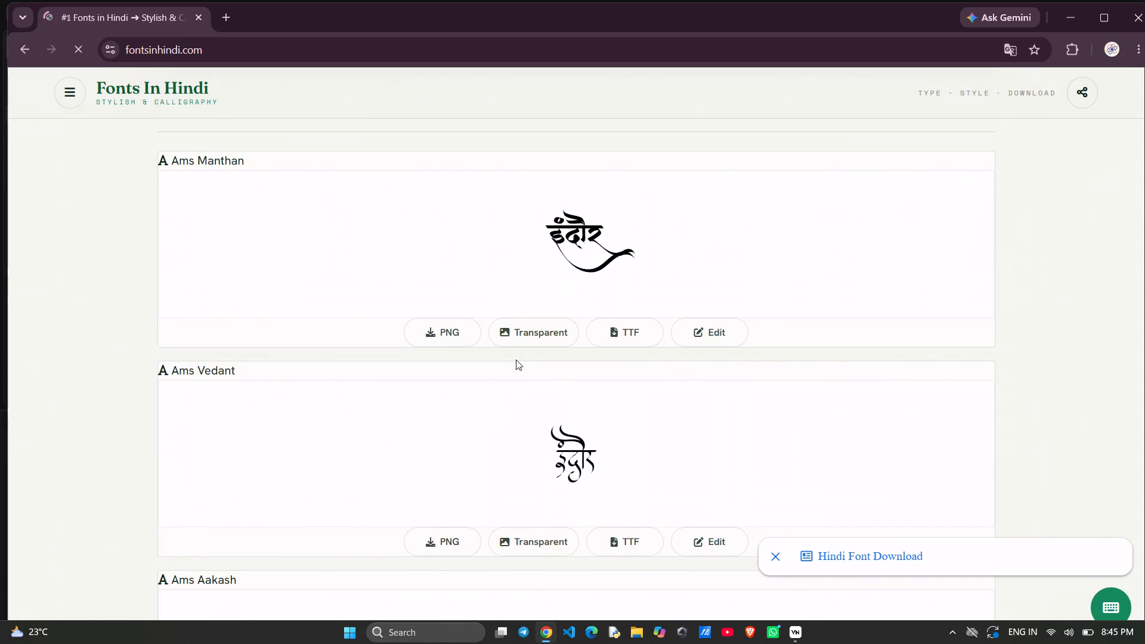
scroll(528, 361, "down", 3)
scroll(591, 404, "down", 2)
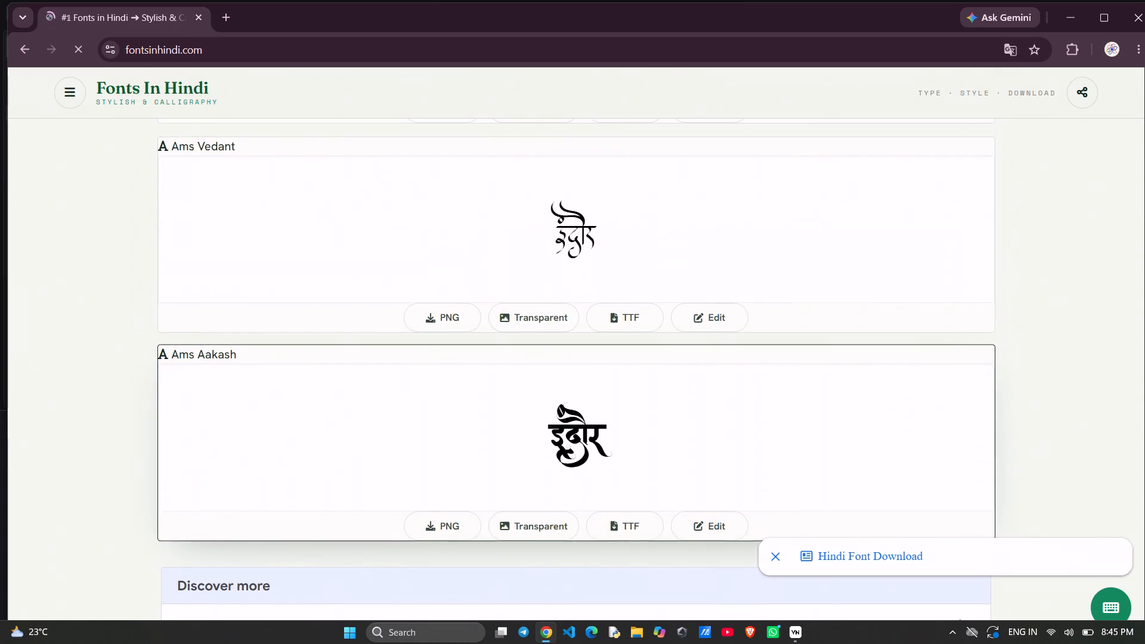
scroll(586, 411, "down", 9)
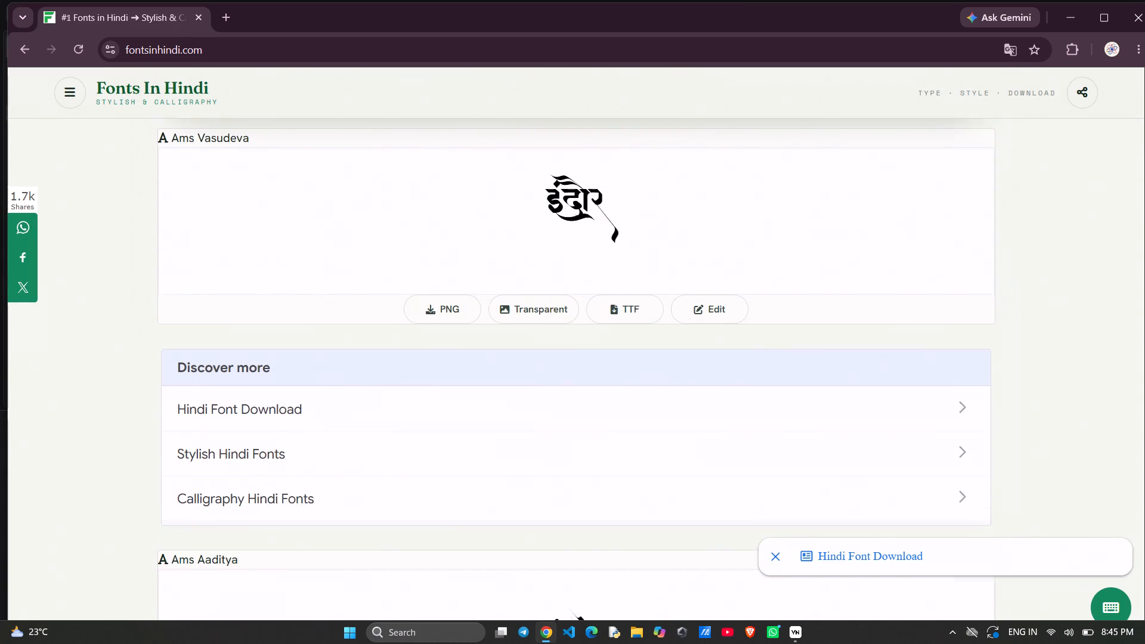
scroll(586, 411, "down", 10)
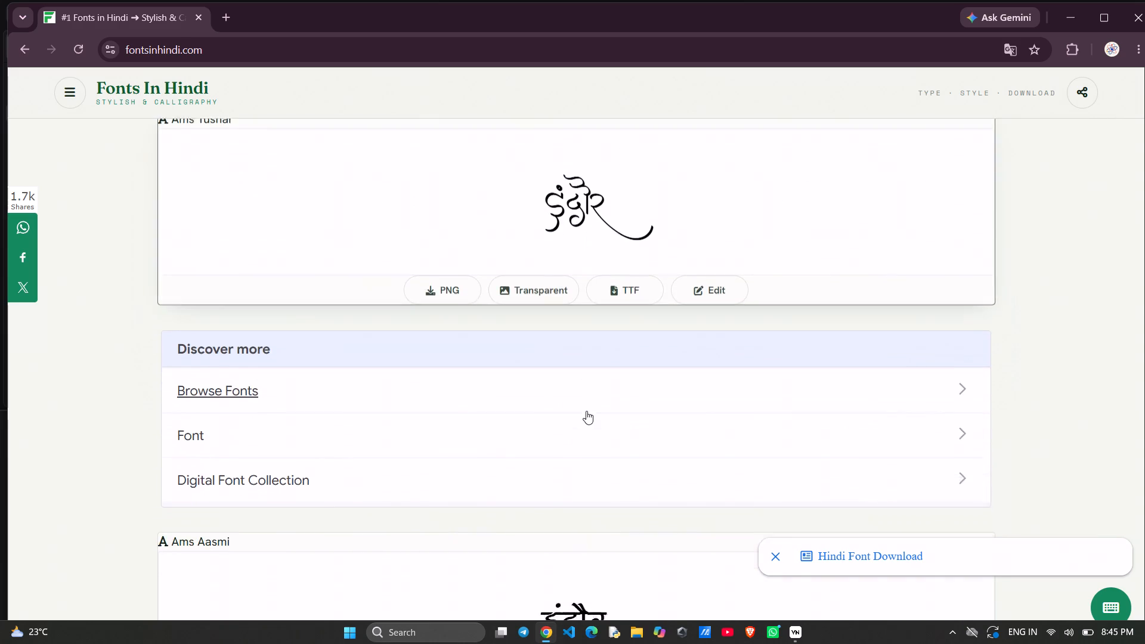
scroll(586, 411, "down", 9)
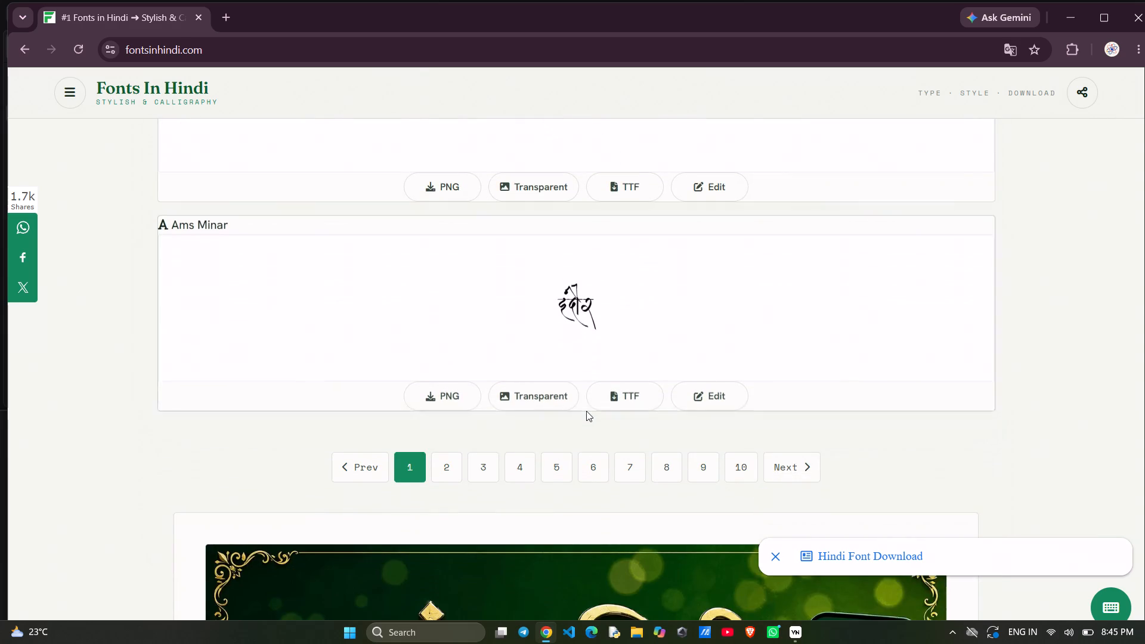
scroll(586, 411, "down", 4)
scroll(586, 411, "up", 8)
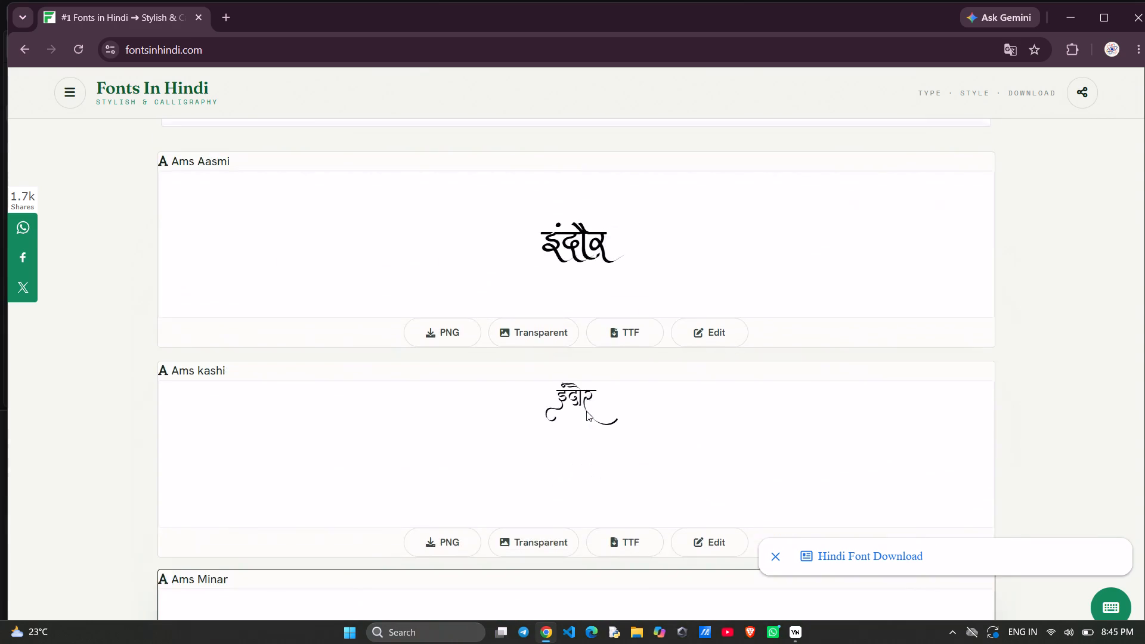
scroll(586, 411, "up", 20)
scroll(586, 411, "up", 1)
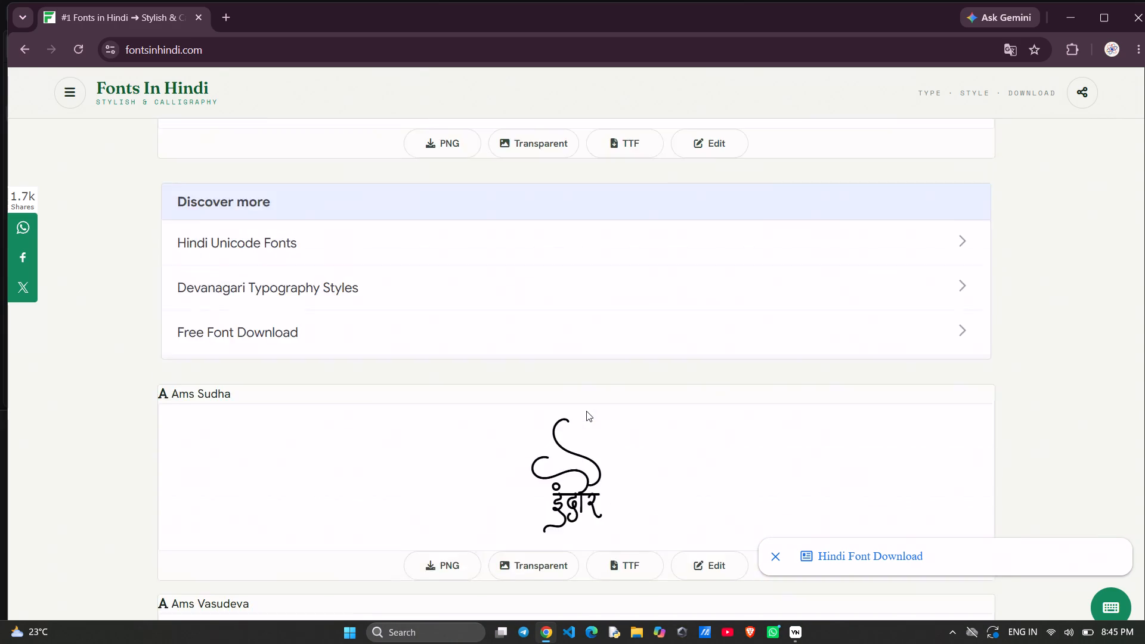
scroll(586, 411, "up", 18)
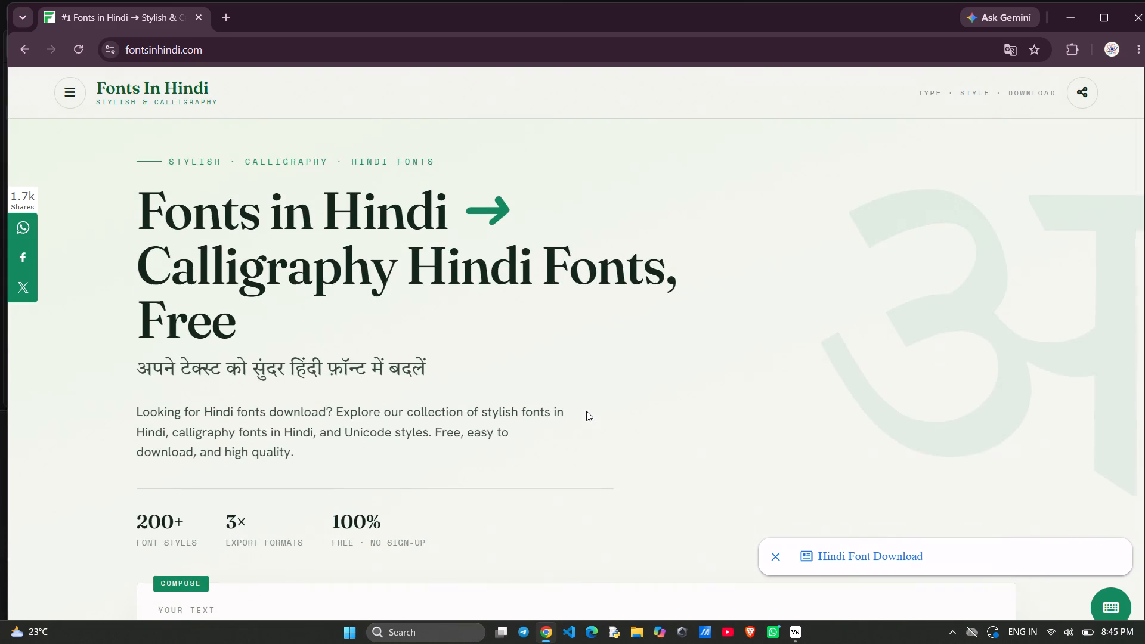
Replace the "indore" text in the Compose box with "intejar" and bring up its font specimens.
scroll(586, 411, "down", 3)
left_click(413, 413)
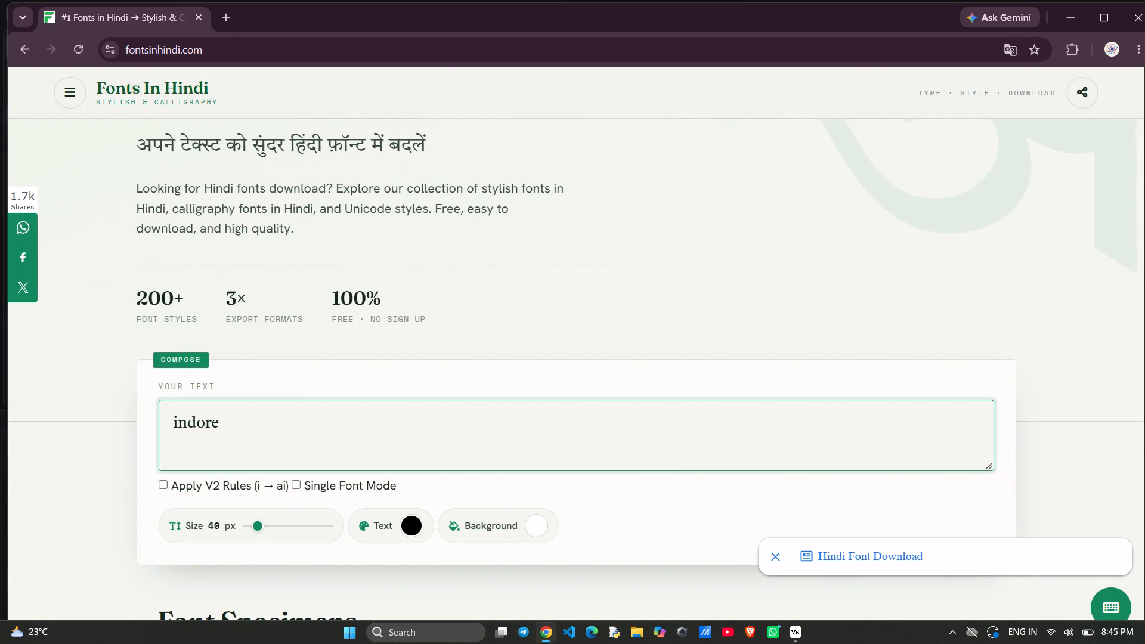
key("BackSpace")
key("BackSpace")
key("BackSpace")
key("BackSpace")
key("BackSpace")
key("BackSpace")
key("BackSpace")
key("BackSpace")
key("BackSpace")
key("BackSpace")
key("BackSpace")
key("BackSpace")
key("BackSpace")
key("BackSpace")
key("BackSpace")
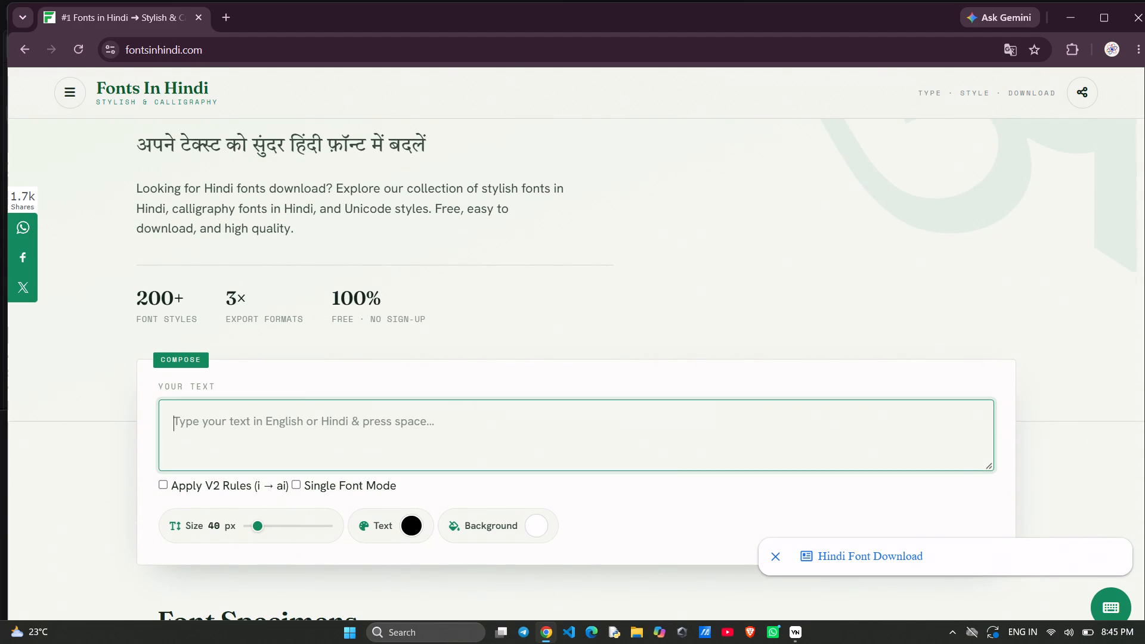
type("in")
type("tejar")
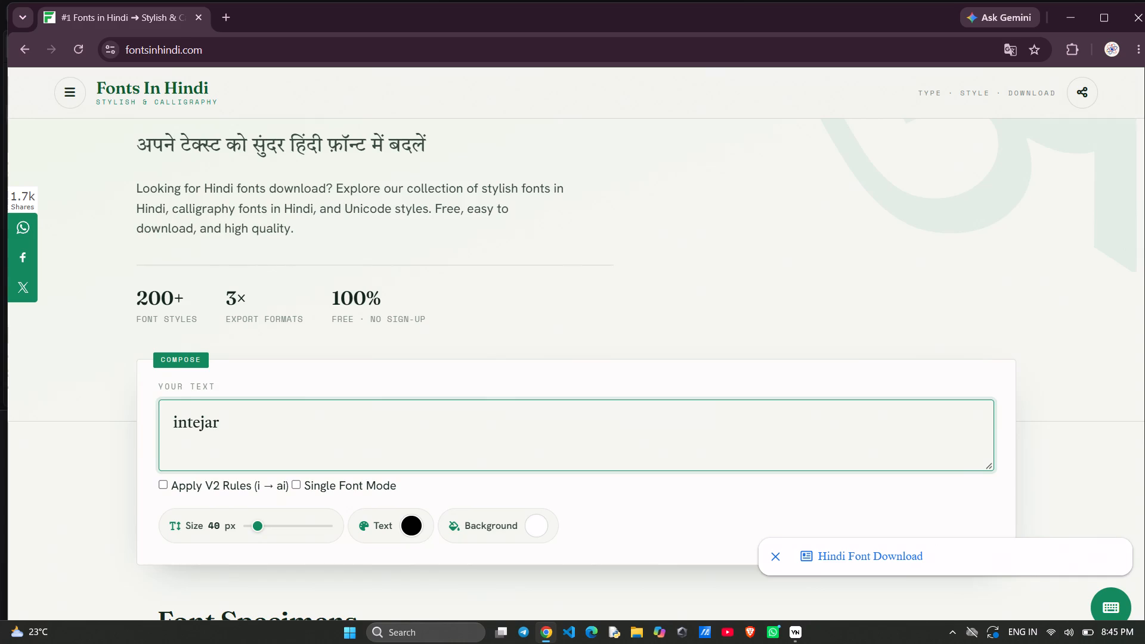
scroll(454, 431, "down", 6)
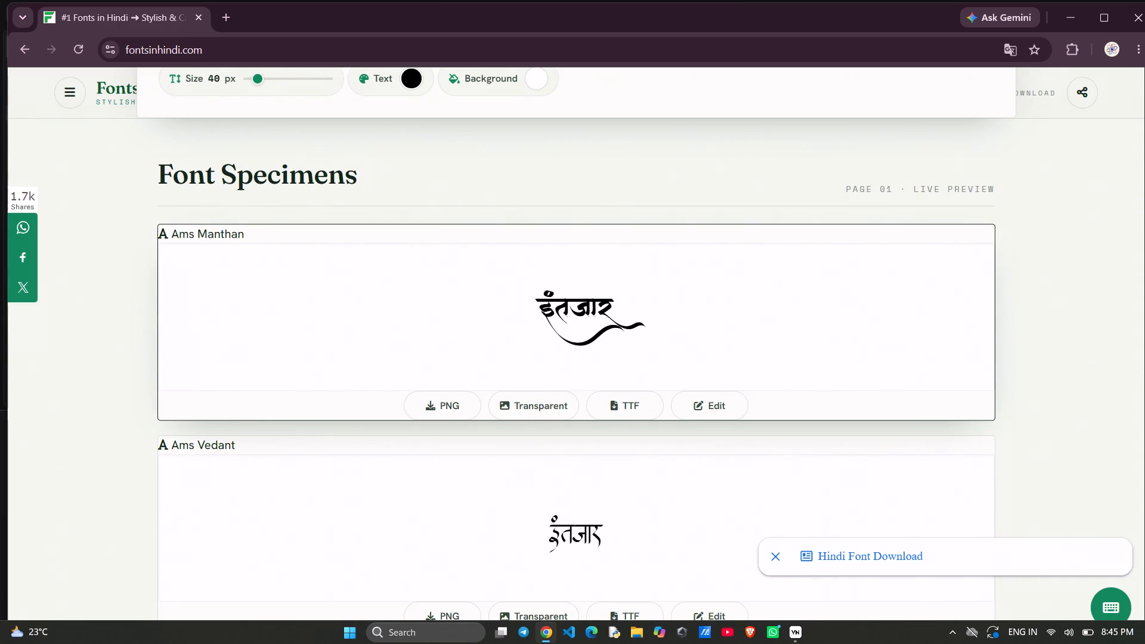
Compare how the first font specimens, from Ams Manthan to Ams Sudha, render the "intejar" text.
scroll(584, 317, "down", 3)
scroll(584, 317, "up", 1)
scroll(584, 317, "down", 1)
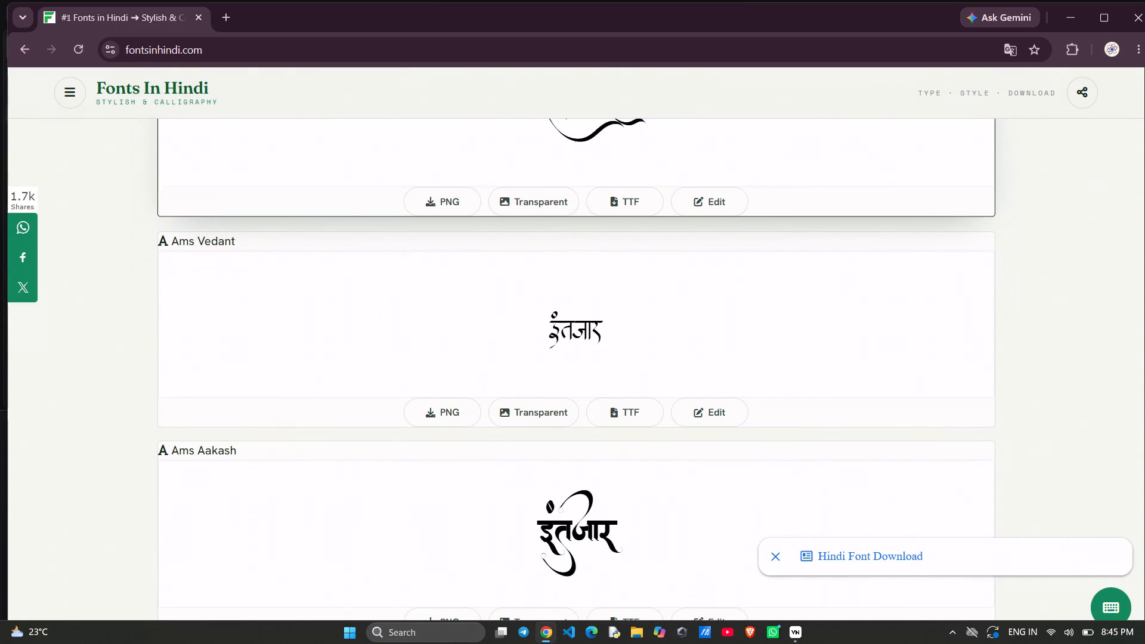
scroll(584, 317, "down", 5)
scroll(584, 317, "up", 4)
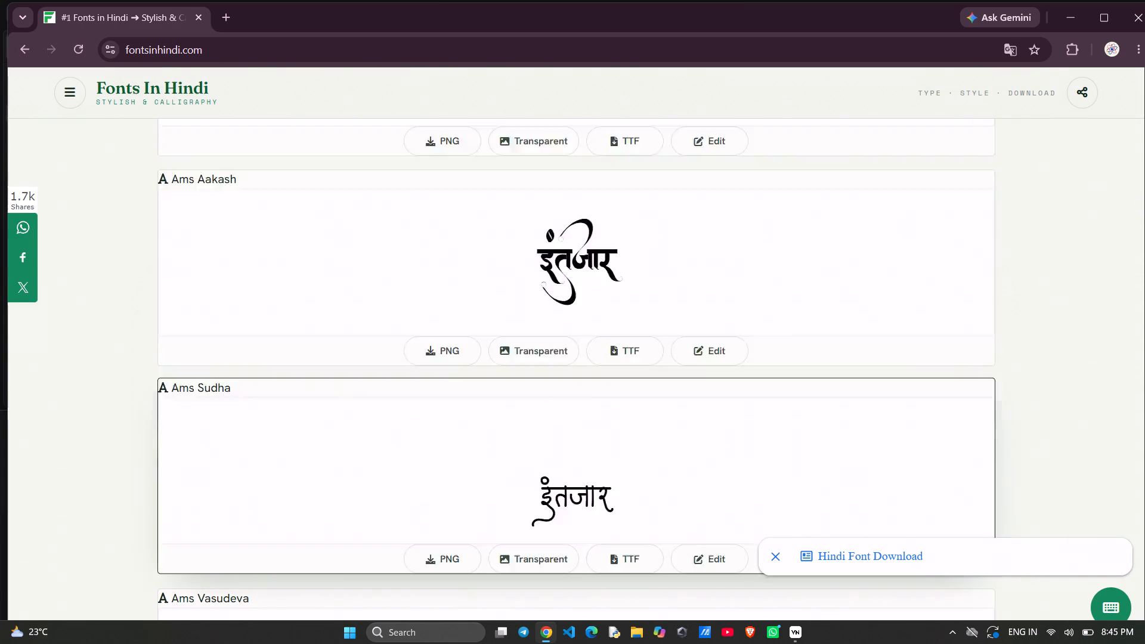
scroll(584, 317, "up", 4)
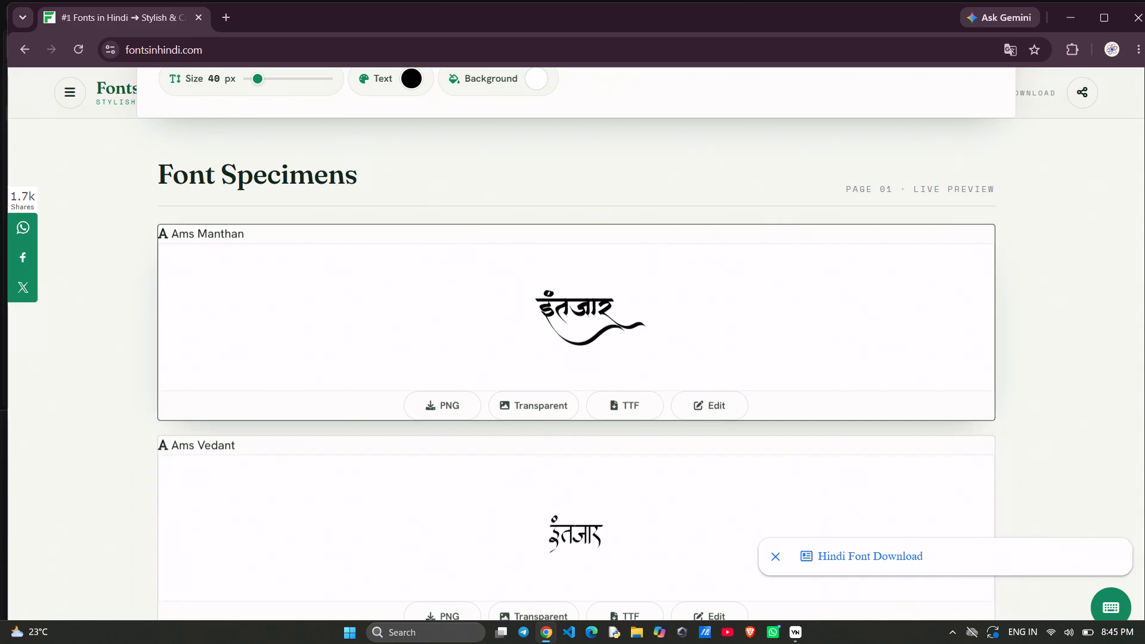
Download the Ams Manthan rendering of "intejar" as a transparent image.
left_click(535, 403)
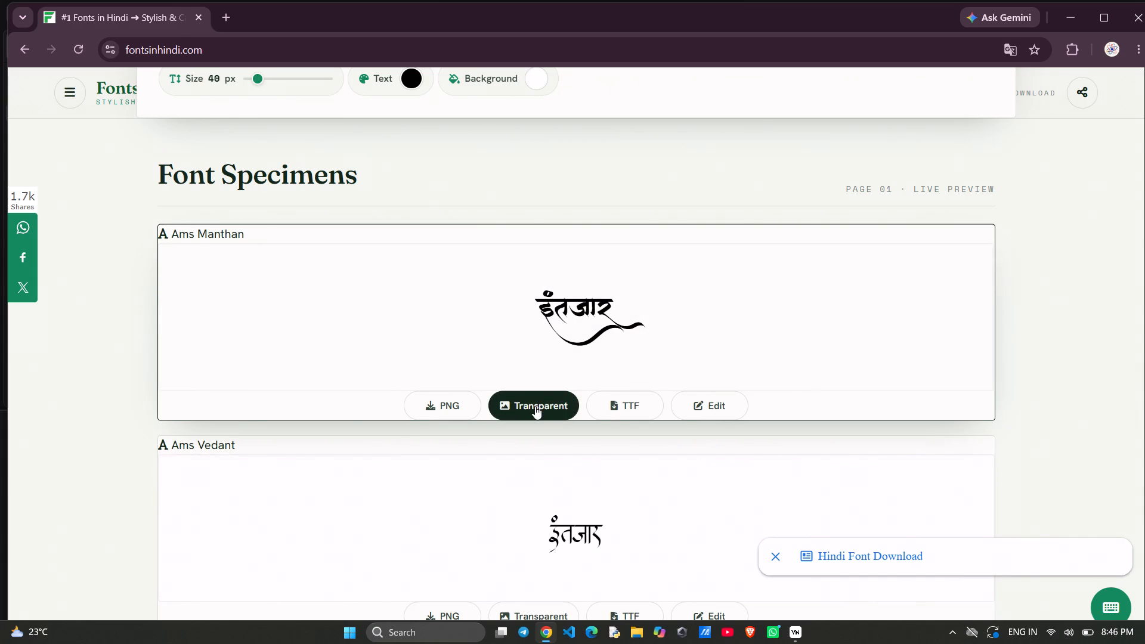
left_click(536, 407)
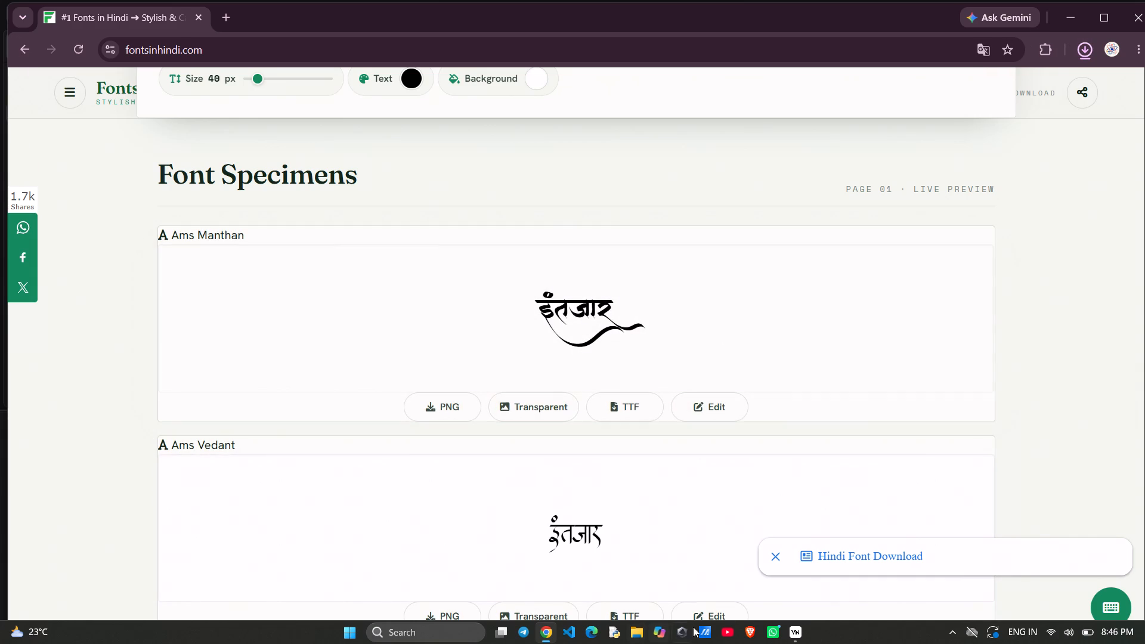
Switch to VN and import Ams Manthan_transparent from the Downloads folder into the media library.
left_click(791, 623)
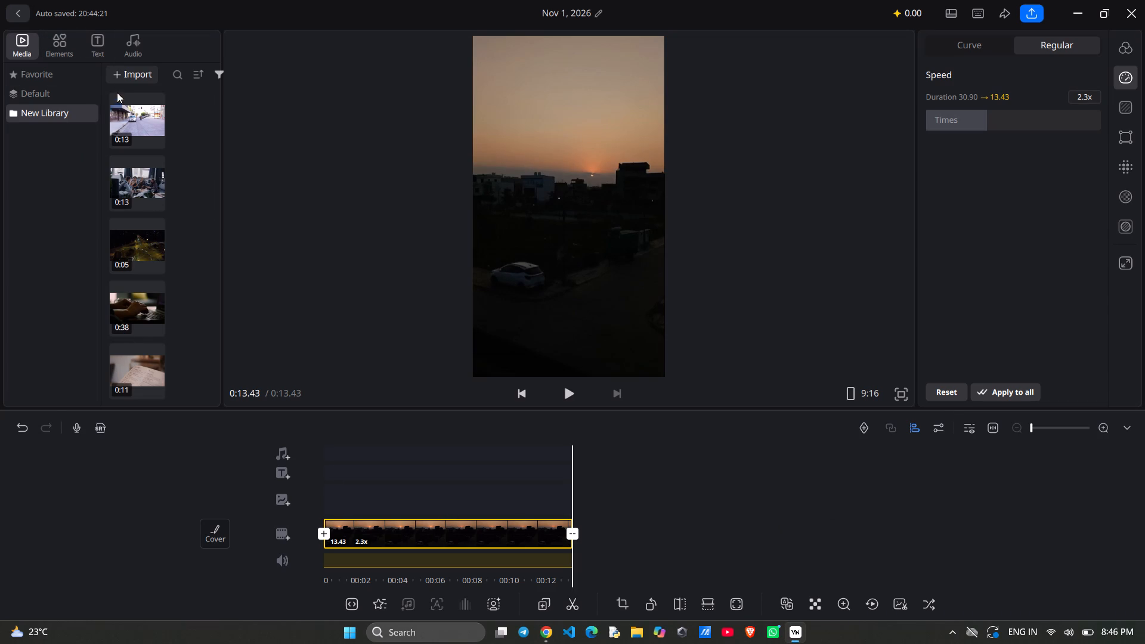
left_click(121, 71)
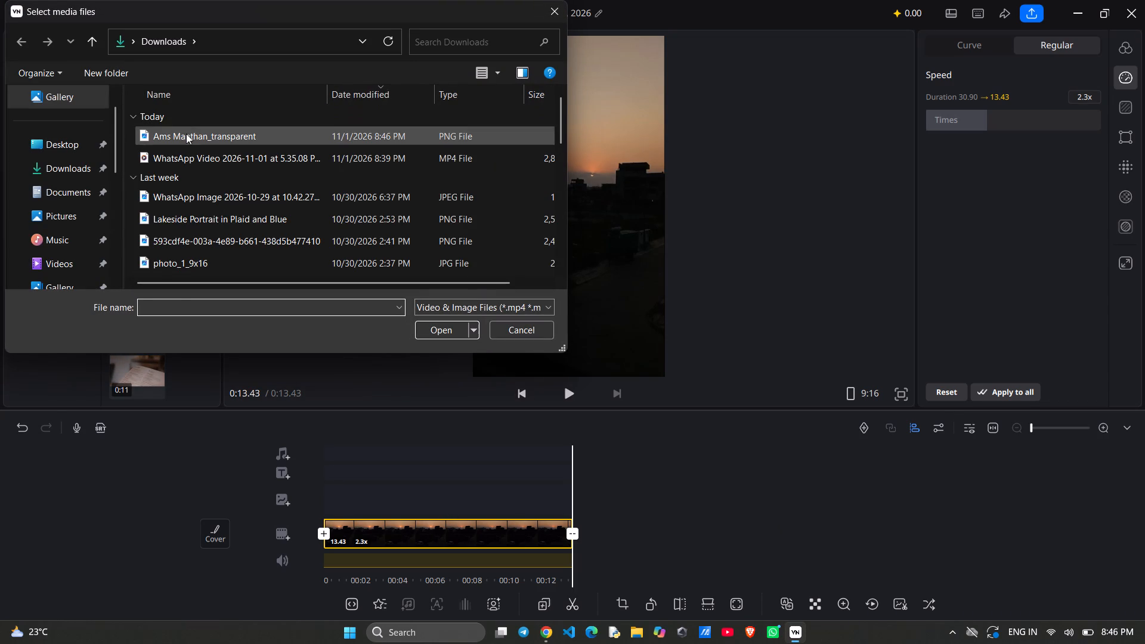
left_click(186, 134)
key("Return")
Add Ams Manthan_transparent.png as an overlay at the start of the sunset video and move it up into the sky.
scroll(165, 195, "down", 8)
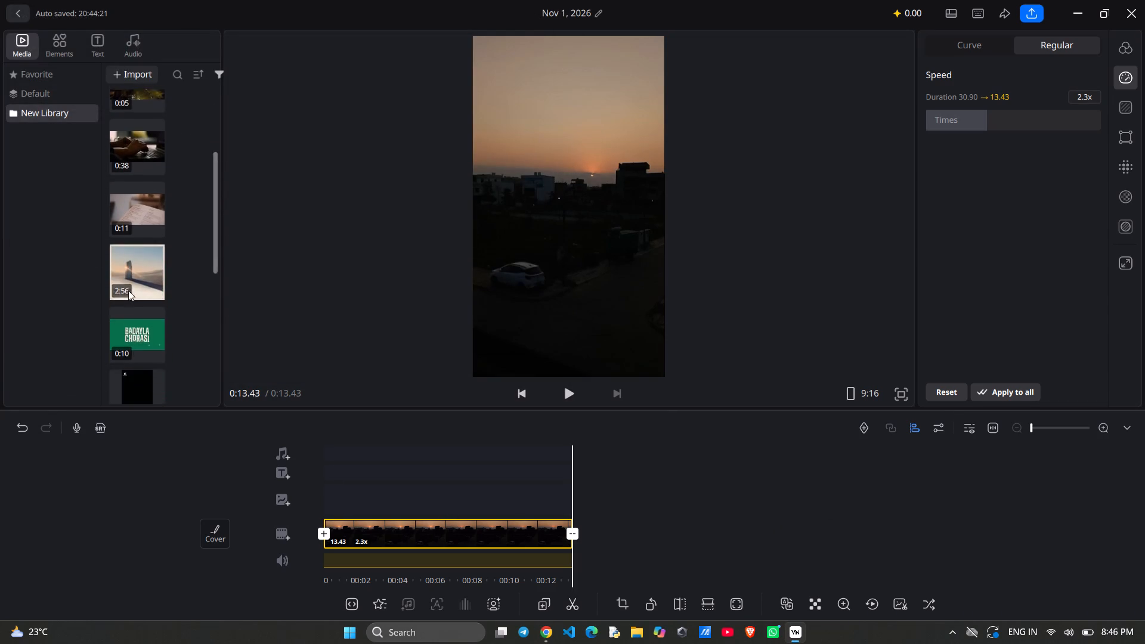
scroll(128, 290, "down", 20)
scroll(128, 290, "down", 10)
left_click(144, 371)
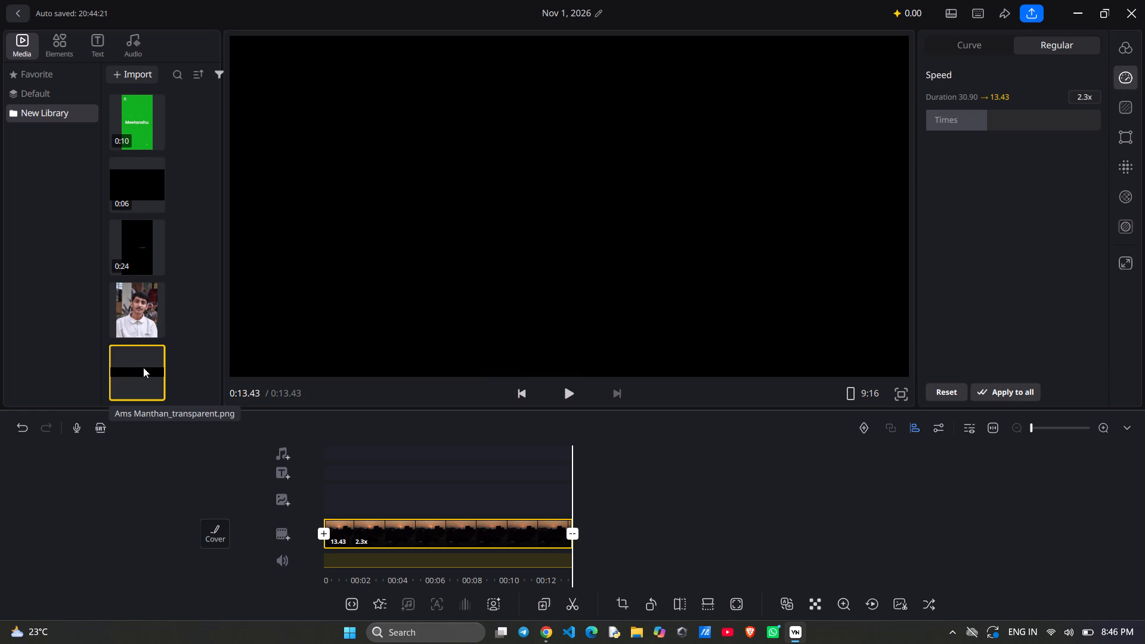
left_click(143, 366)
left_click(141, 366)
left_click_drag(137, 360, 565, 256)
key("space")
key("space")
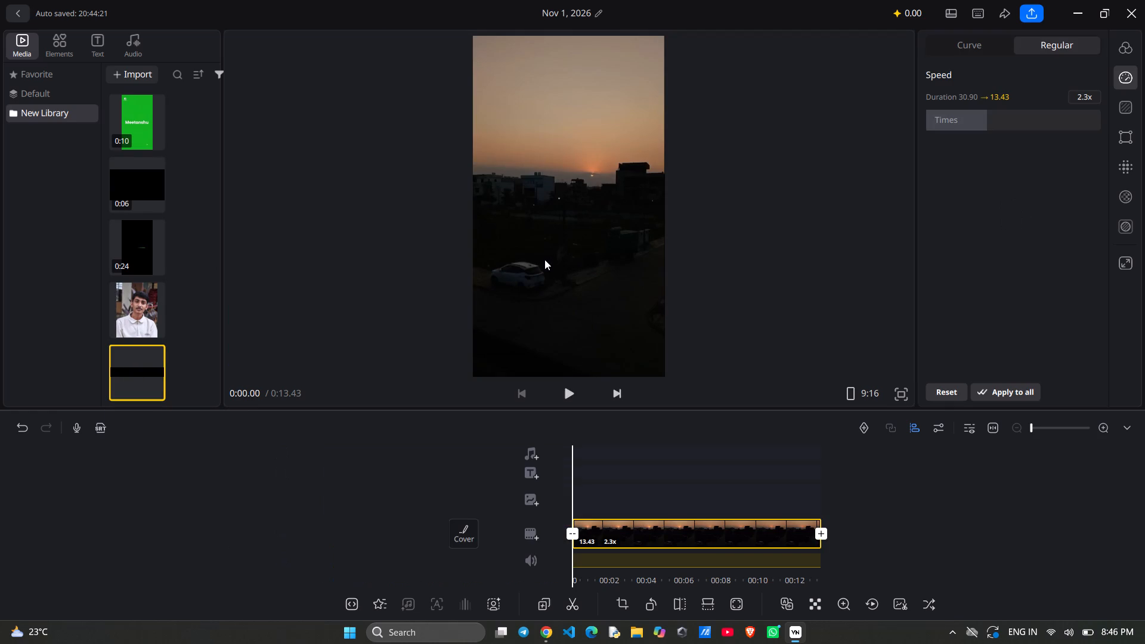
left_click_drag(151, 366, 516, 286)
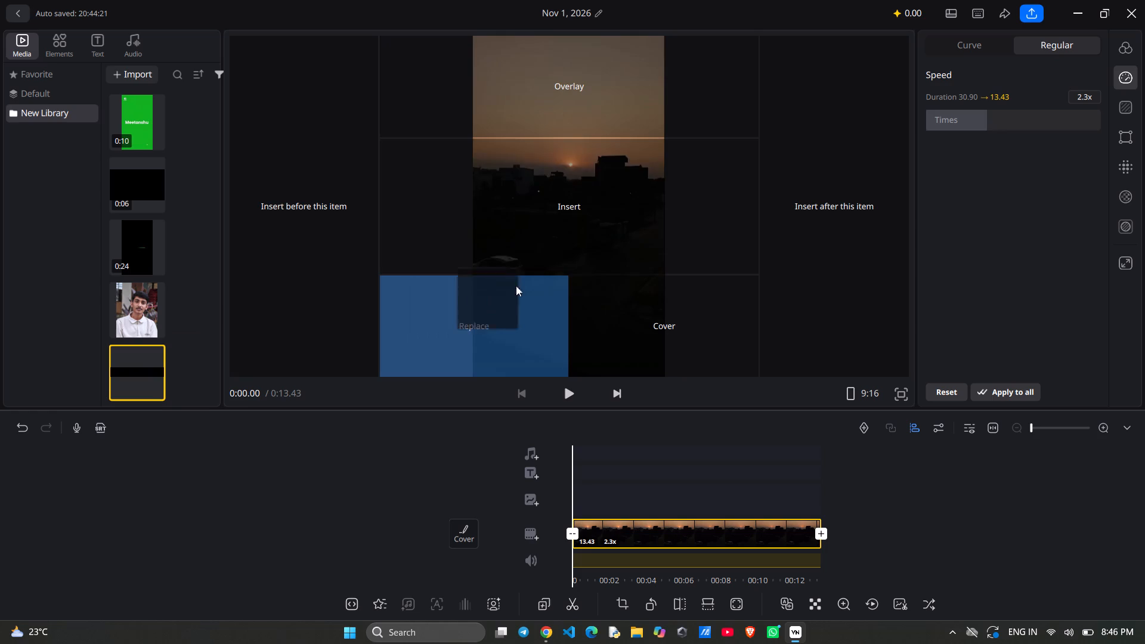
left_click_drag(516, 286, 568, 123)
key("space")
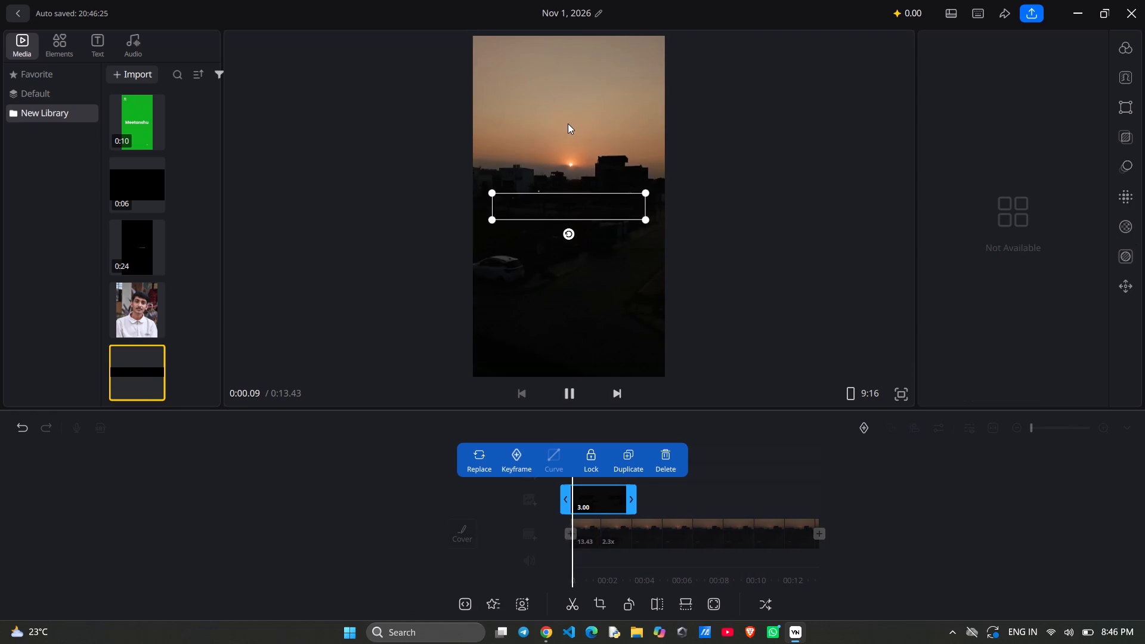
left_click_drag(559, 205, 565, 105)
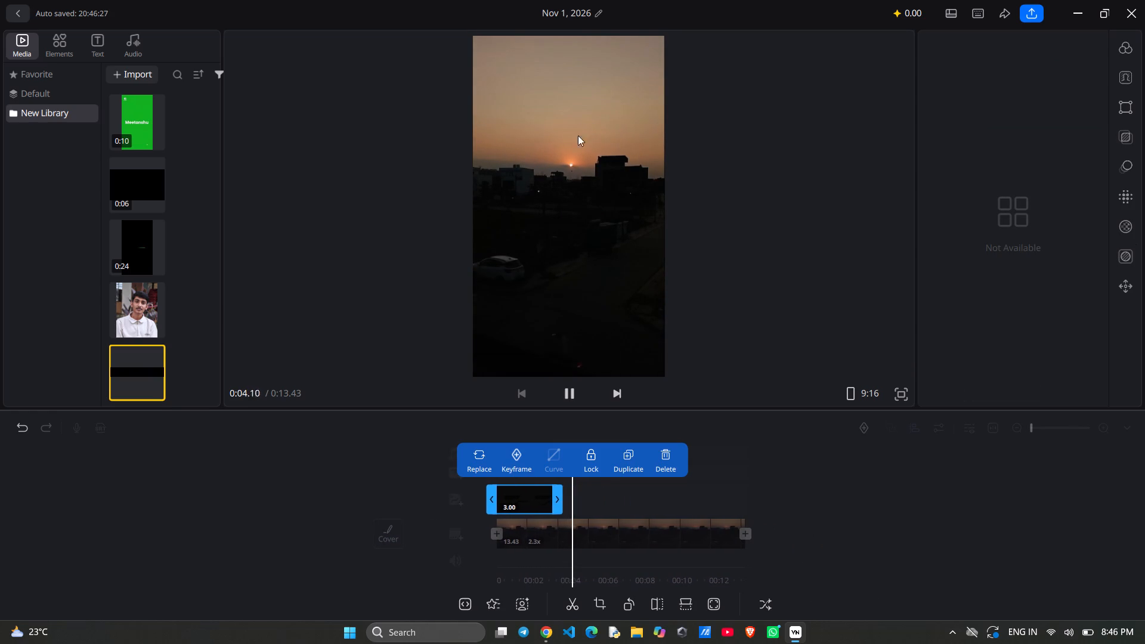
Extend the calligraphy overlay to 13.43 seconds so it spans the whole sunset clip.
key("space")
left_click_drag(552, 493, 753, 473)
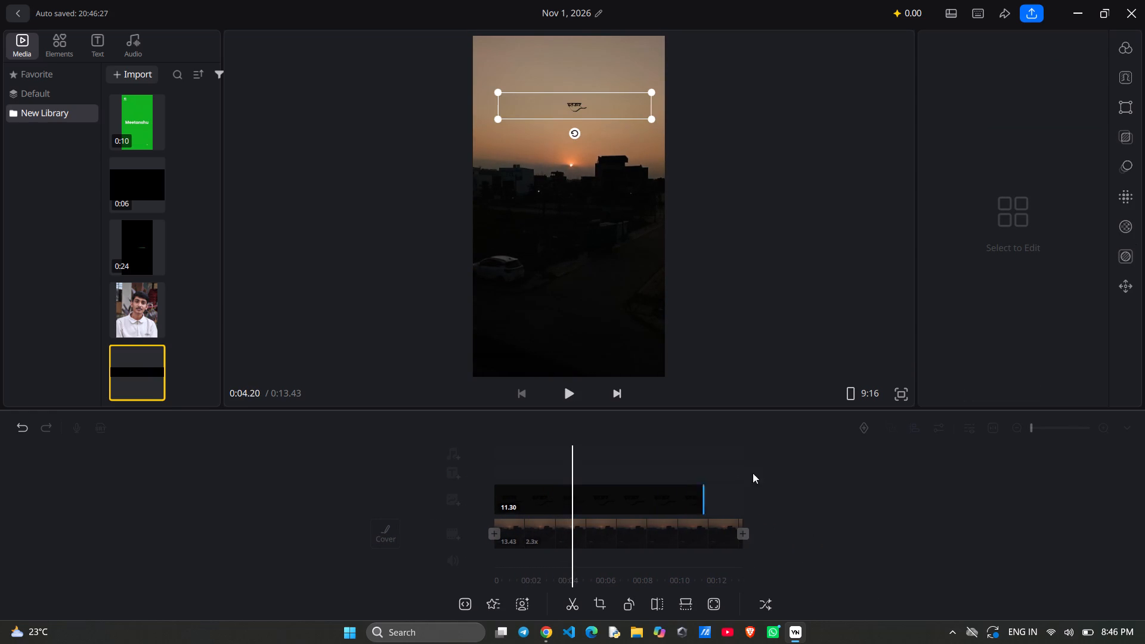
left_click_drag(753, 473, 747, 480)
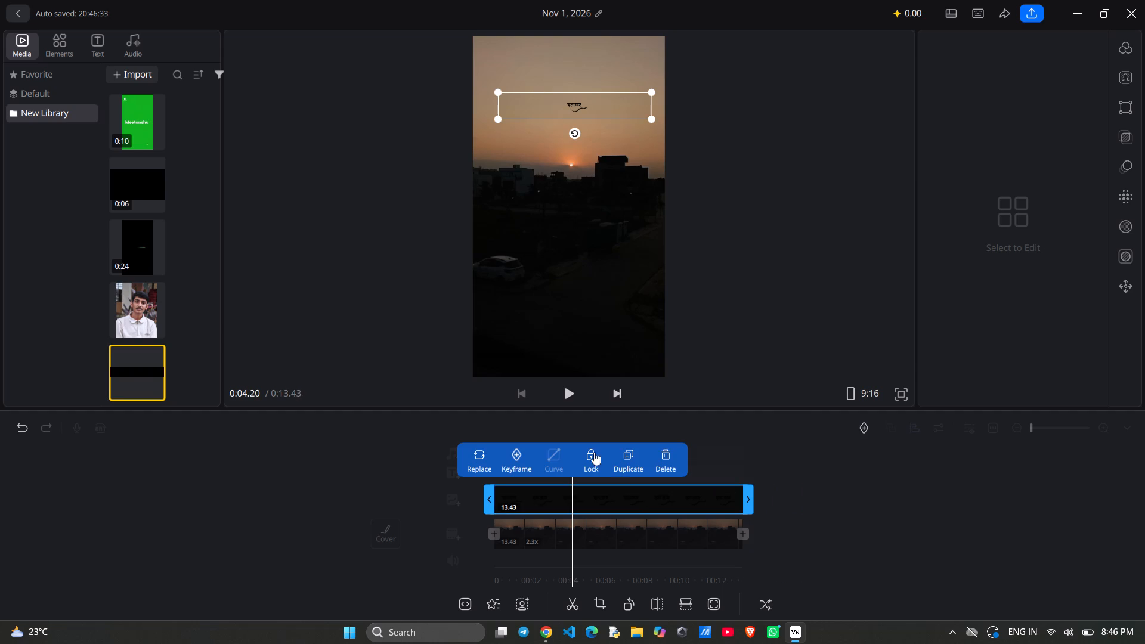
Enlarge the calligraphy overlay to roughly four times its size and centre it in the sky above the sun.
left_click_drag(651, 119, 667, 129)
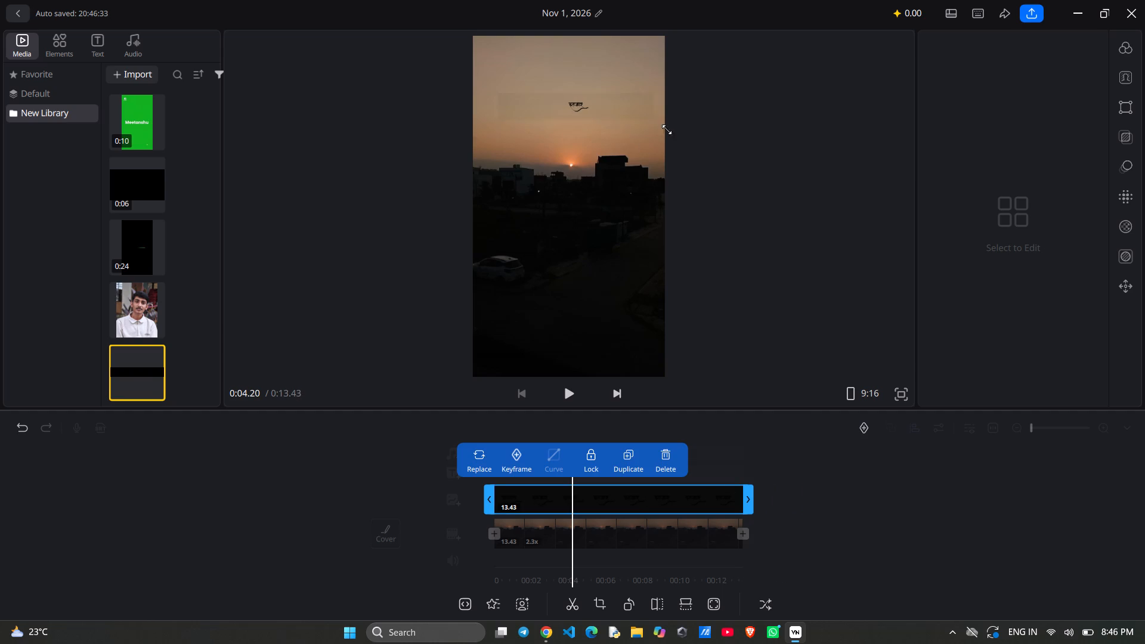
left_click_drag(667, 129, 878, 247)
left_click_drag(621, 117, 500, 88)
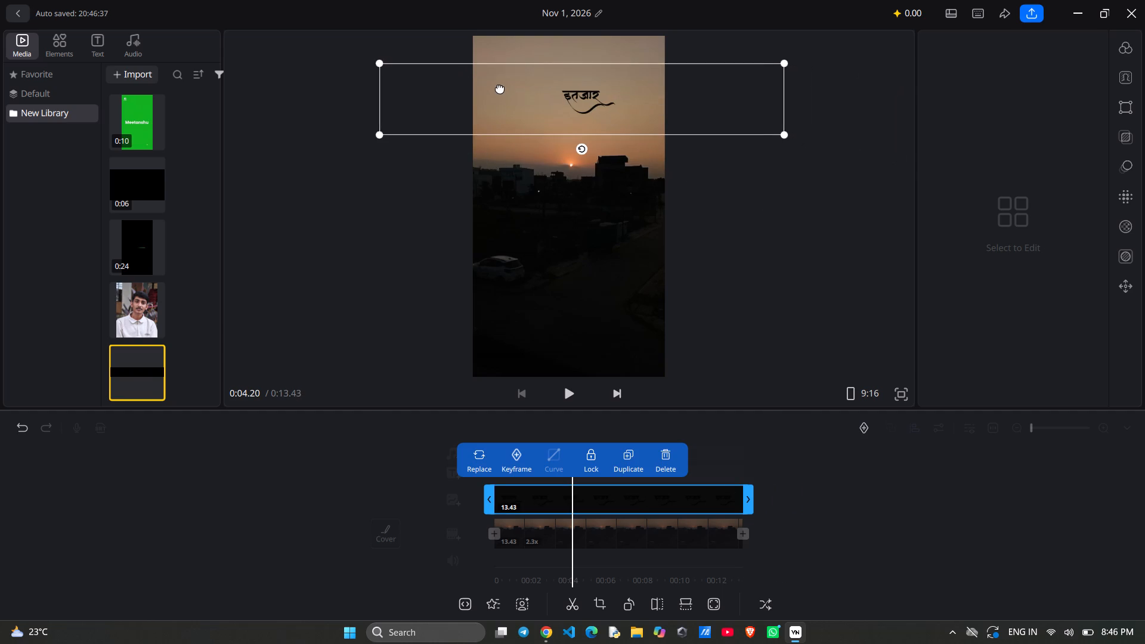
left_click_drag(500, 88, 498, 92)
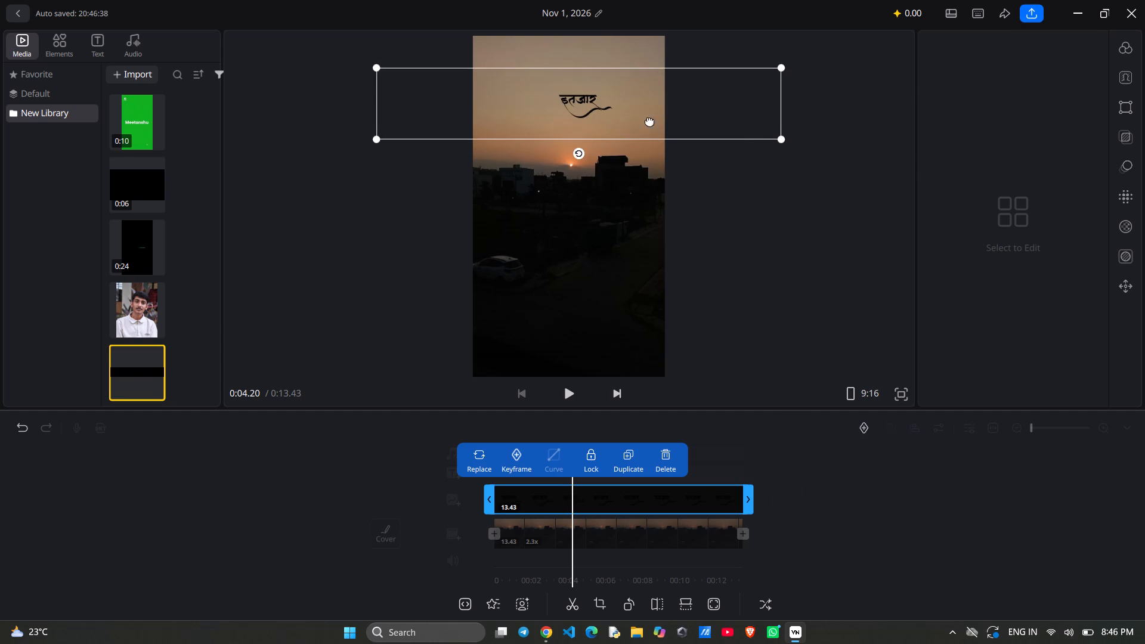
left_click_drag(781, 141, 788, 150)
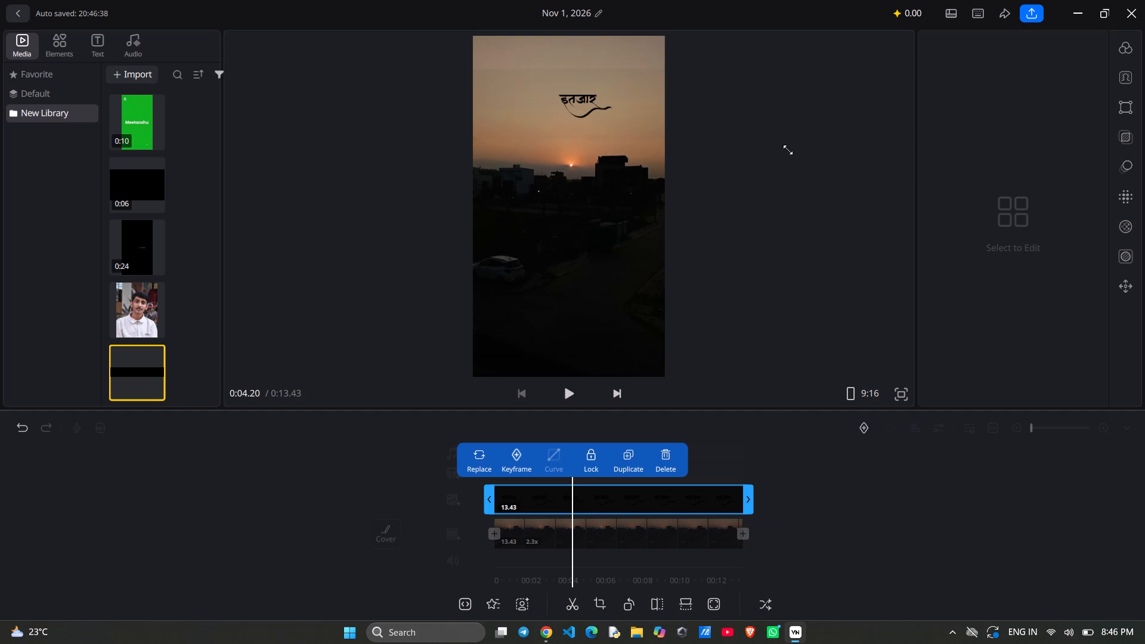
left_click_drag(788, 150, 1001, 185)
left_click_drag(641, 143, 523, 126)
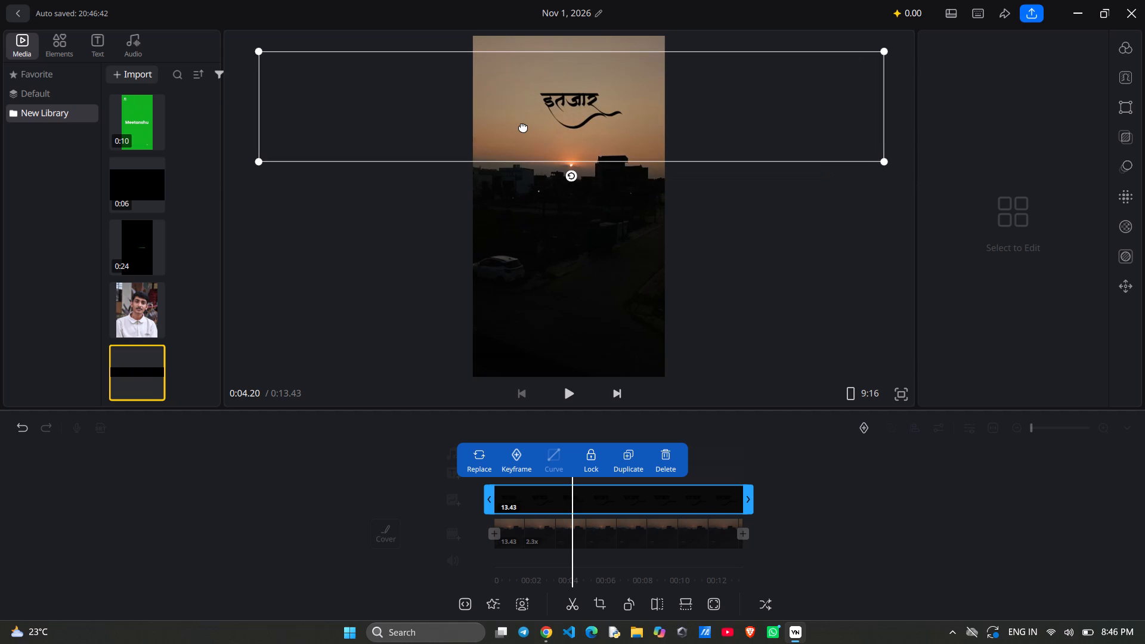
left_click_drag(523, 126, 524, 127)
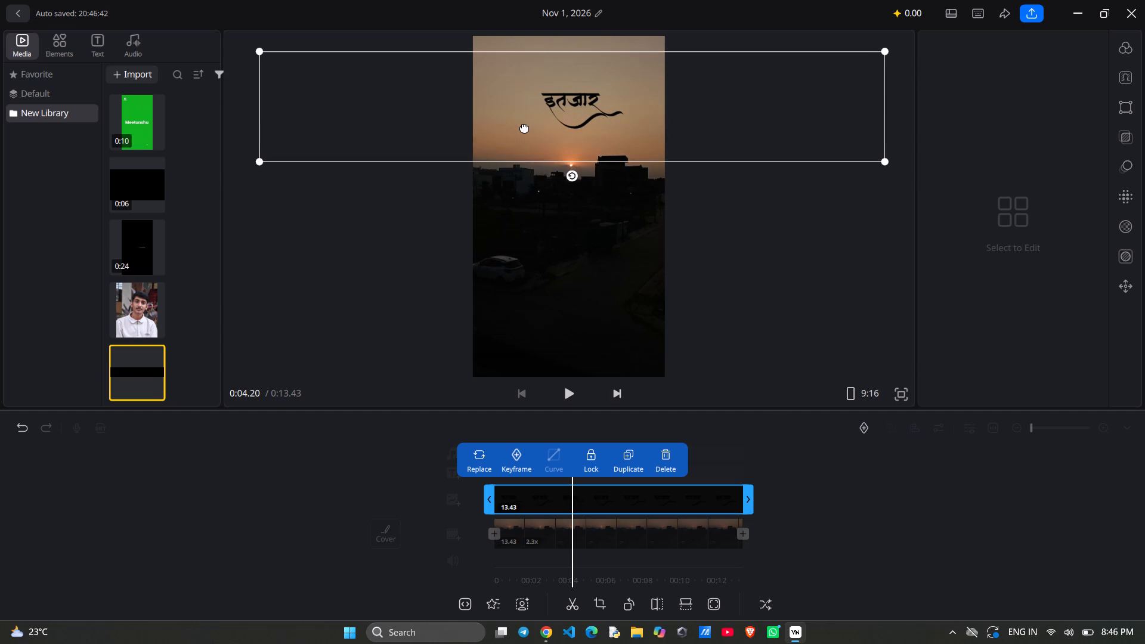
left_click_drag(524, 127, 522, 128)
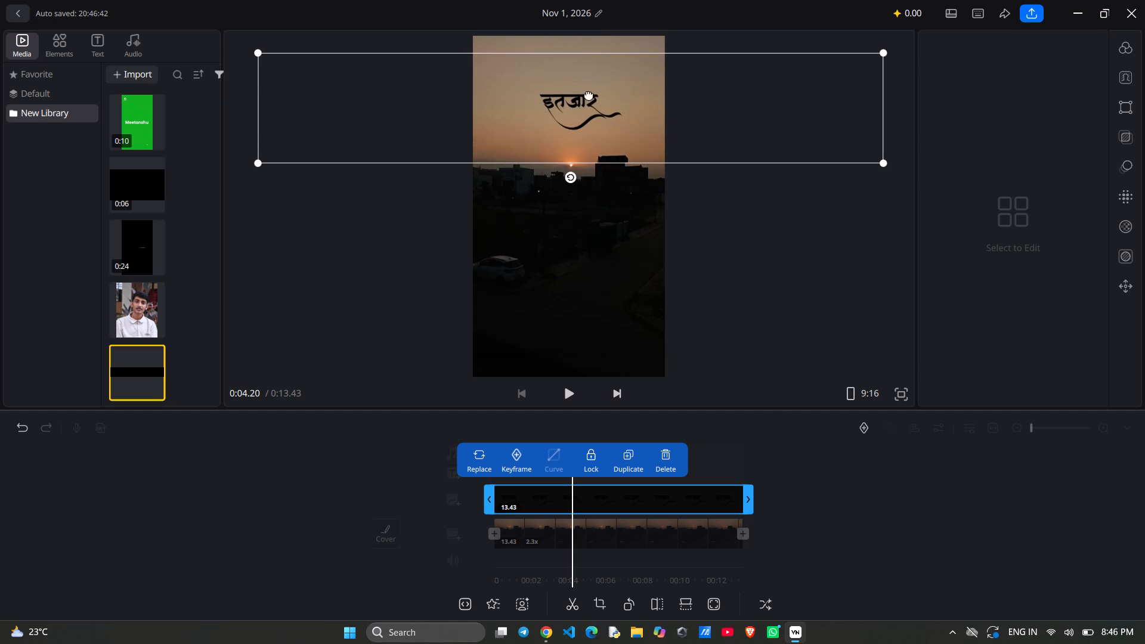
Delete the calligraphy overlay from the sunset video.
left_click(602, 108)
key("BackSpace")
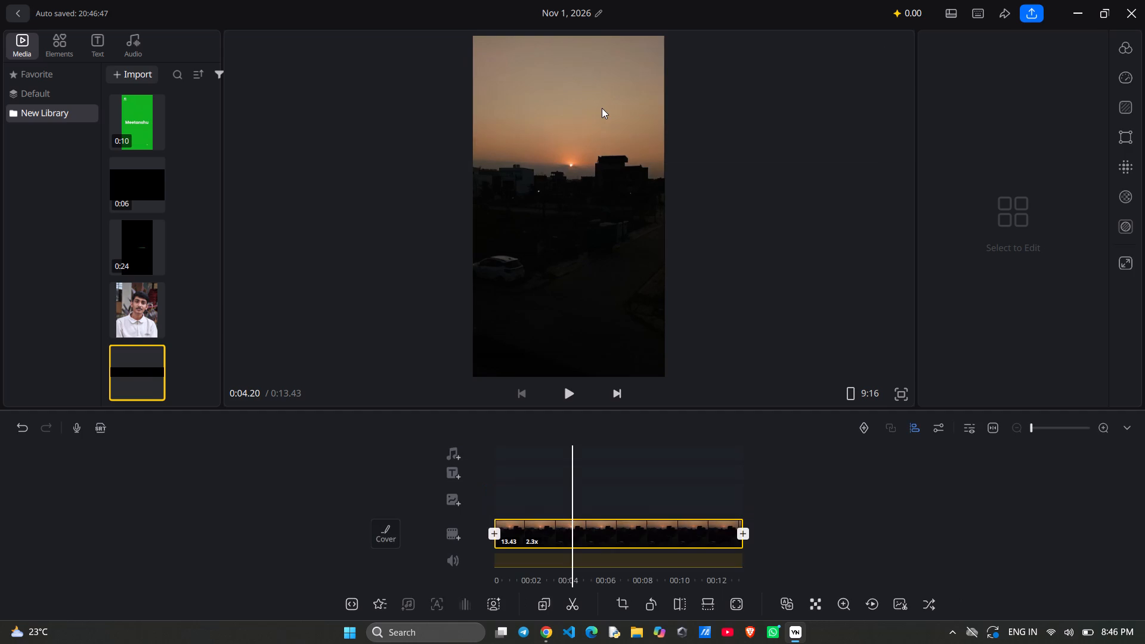
Switch back to fontsinhindi.com in Chrome, replace "intejar" in the Compose box with "samay" and check its font specimens.
left_click(547, 642)
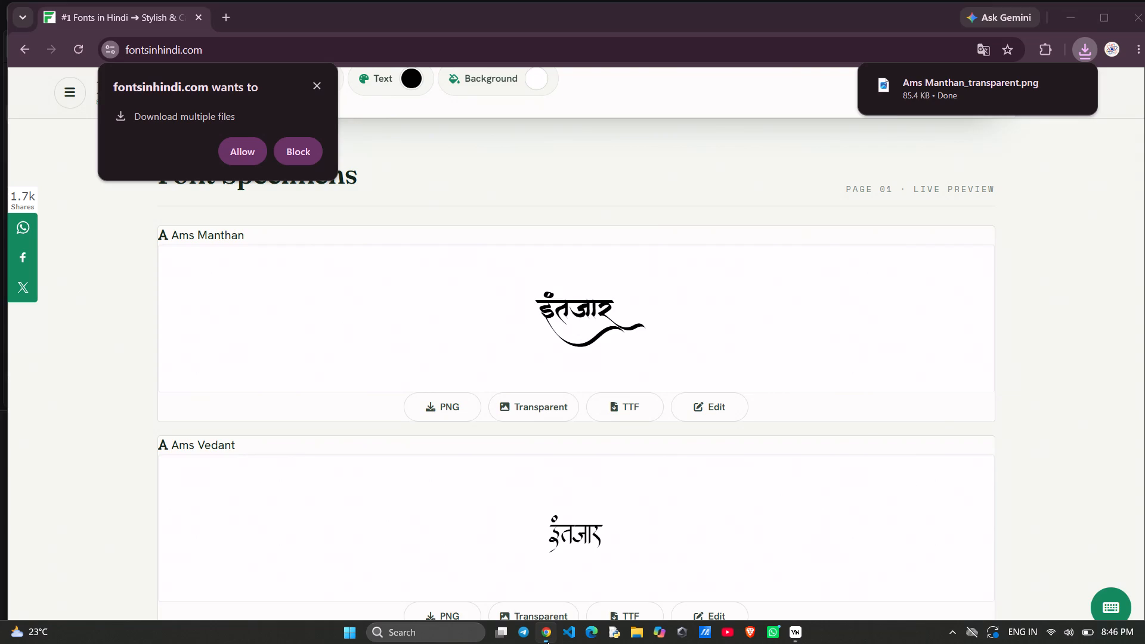
scroll(536, 379, "up", 13)
scroll(534, 360, "down", 4)
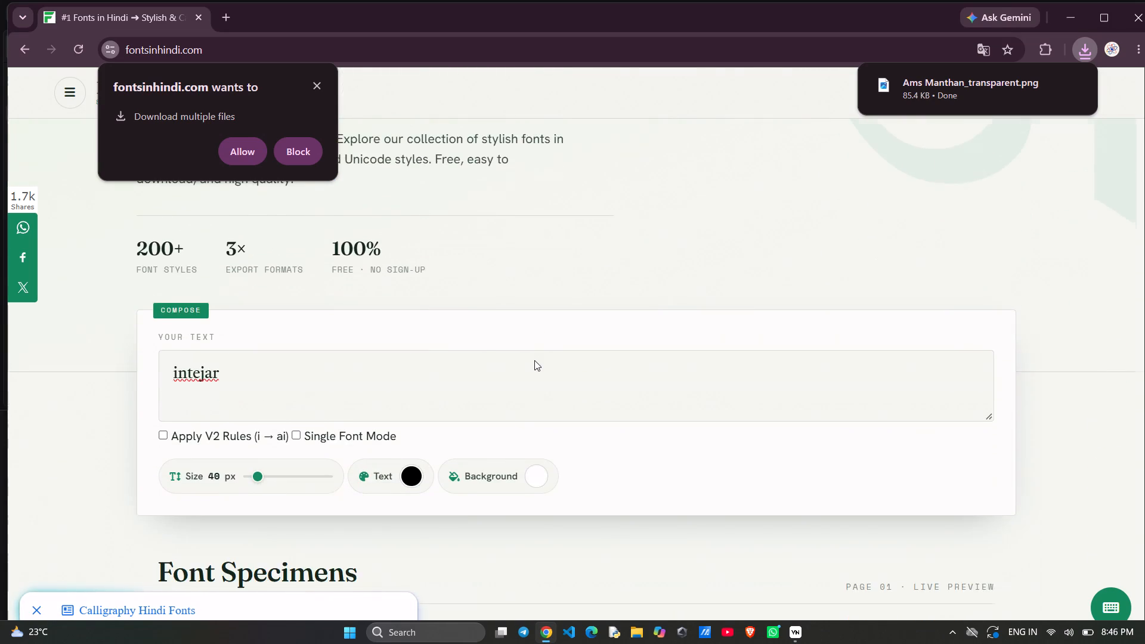
scroll(534, 360, "down", 1)
left_click(484, 315)
key("BackSpace")
key("BackSpace")
key("BackSpace")
key("BackSpace")
key("BackSpace")
key("BackSpace")
key("BackSpace")
key("BackSpace")
key("BackSpace")
key("BackSpace")
key("BackSpace")
key("BackSpace")
key("BackSpace")
key("BackSpace")
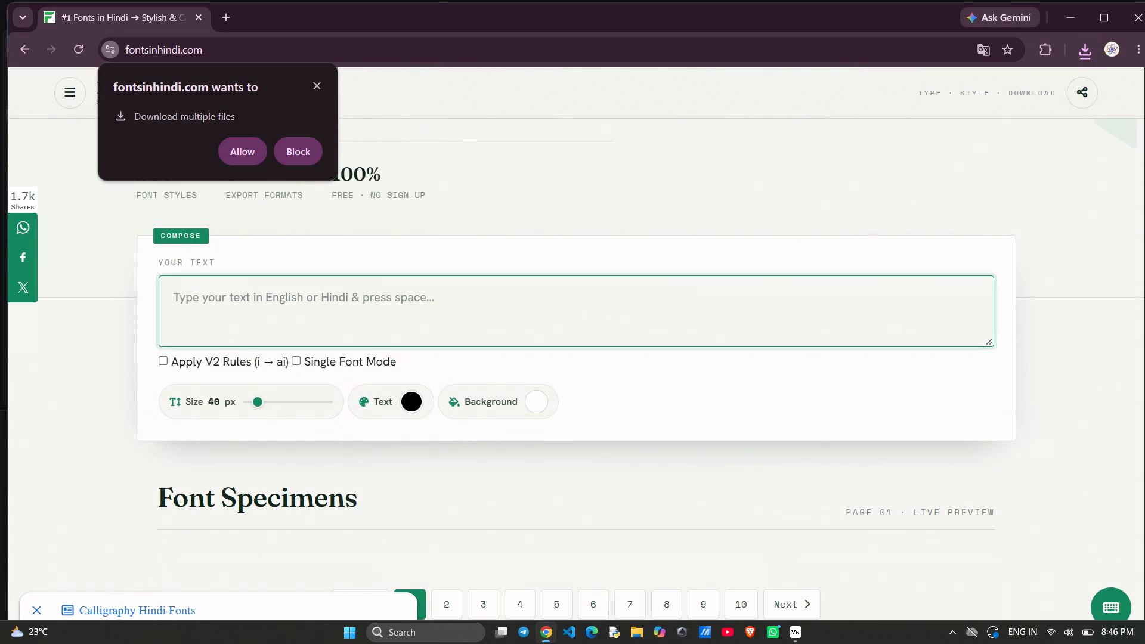
type("samay")
scroll(387, 299, "down", 7)
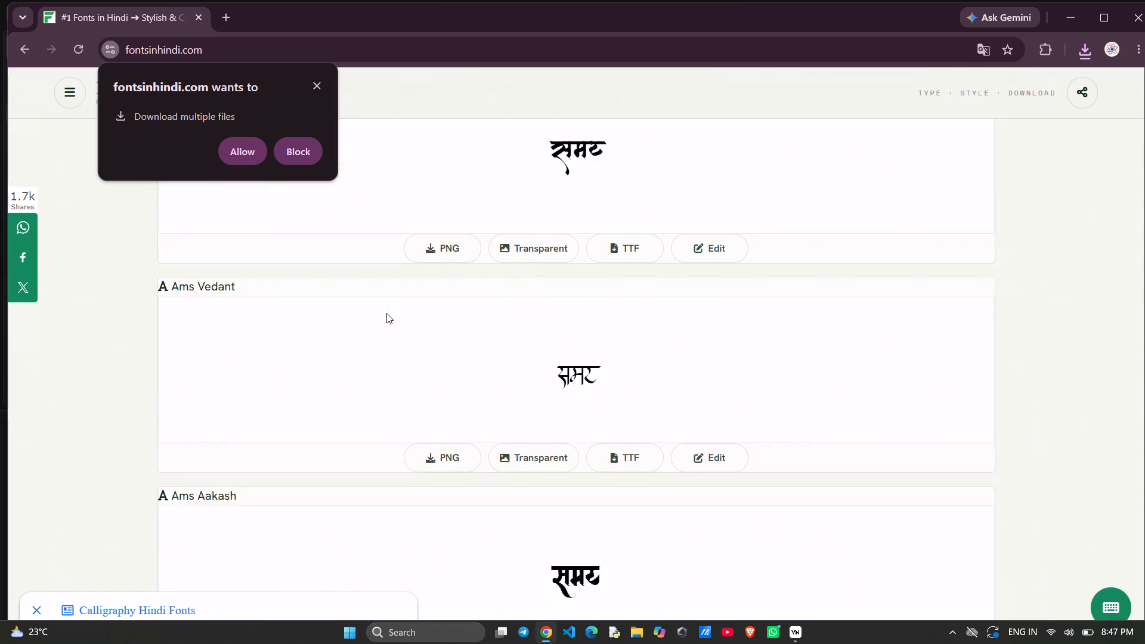
scroll(400, 306, "up", 2)
scroll(614, 290, "up", 2)
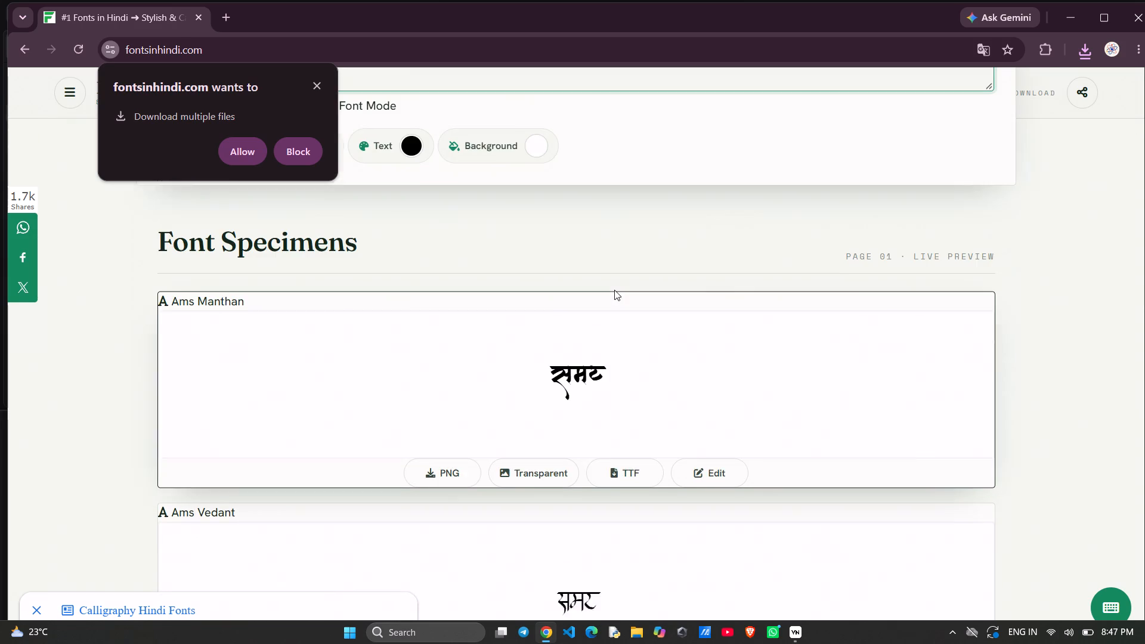
scroll(614, 290, "up", 3)
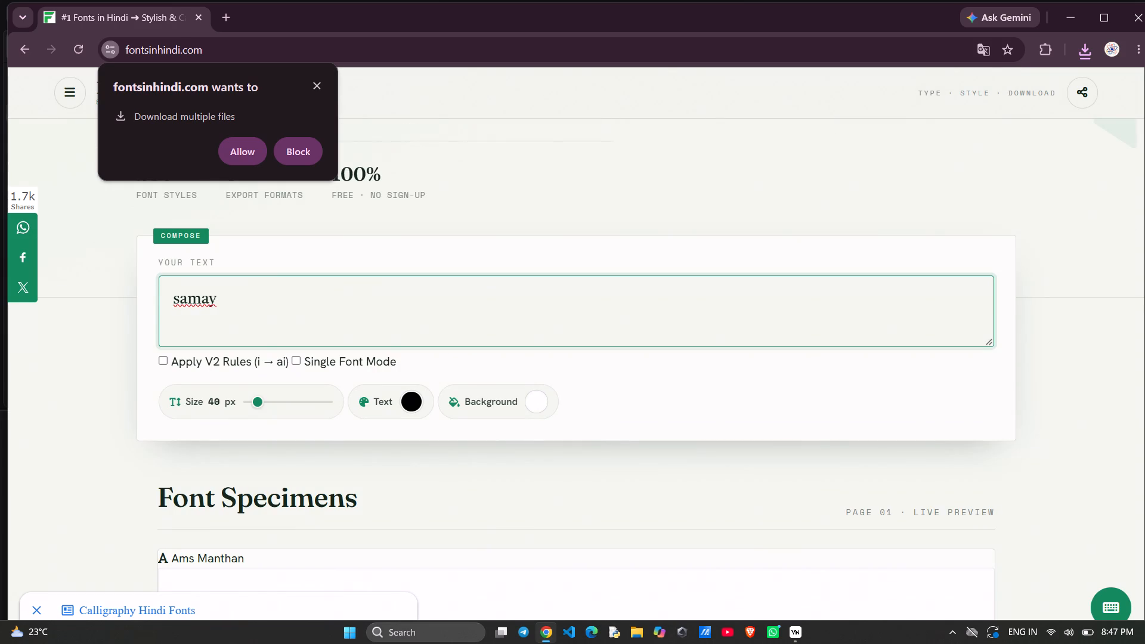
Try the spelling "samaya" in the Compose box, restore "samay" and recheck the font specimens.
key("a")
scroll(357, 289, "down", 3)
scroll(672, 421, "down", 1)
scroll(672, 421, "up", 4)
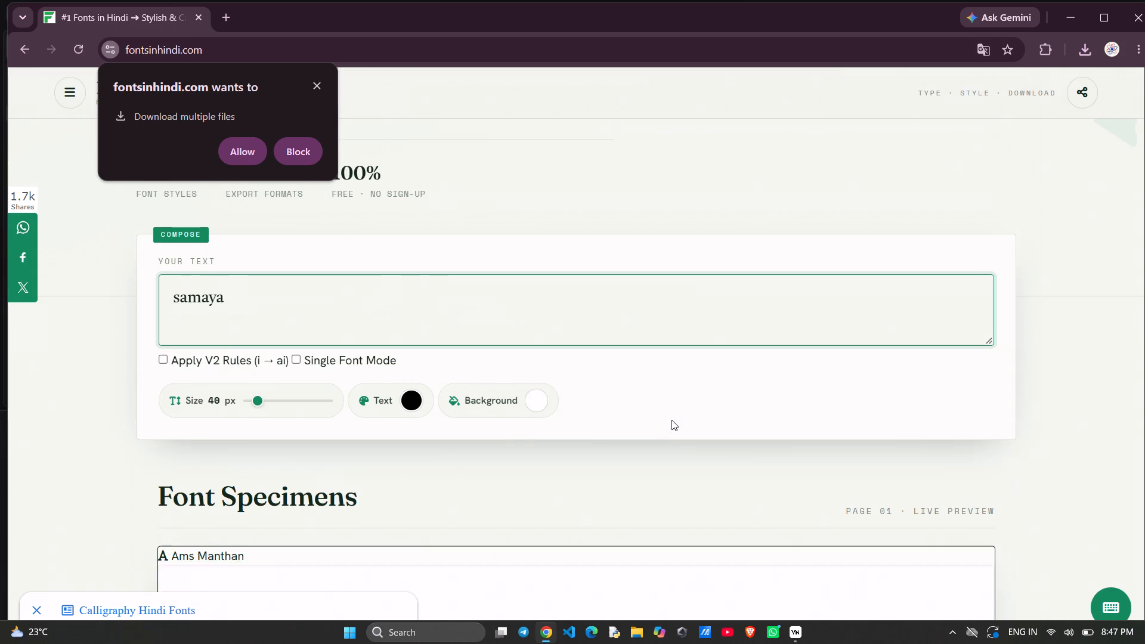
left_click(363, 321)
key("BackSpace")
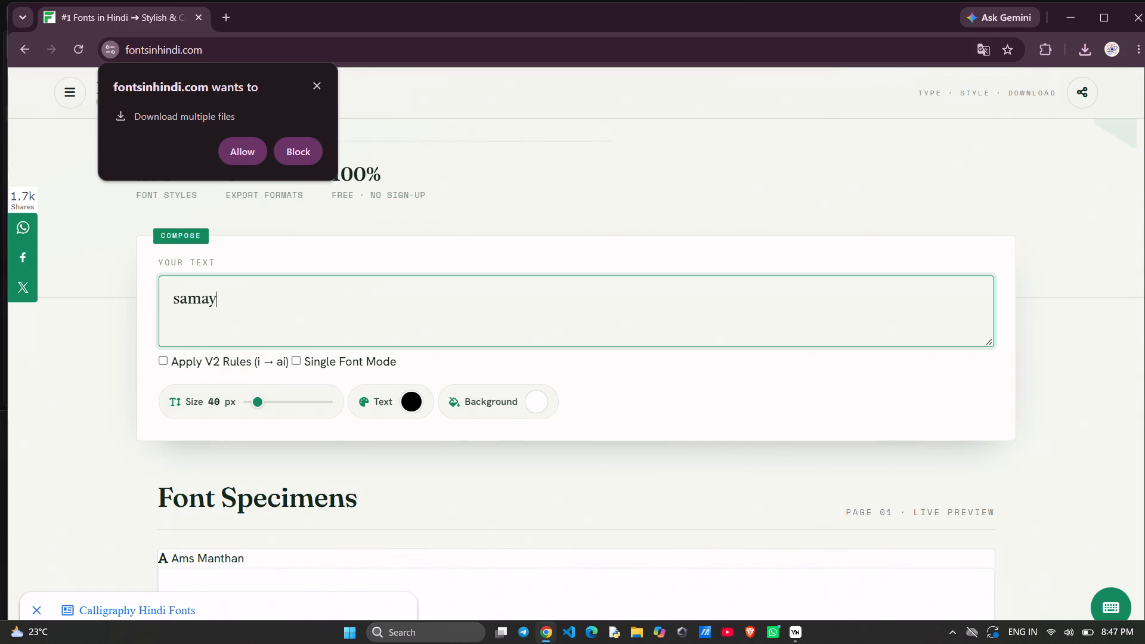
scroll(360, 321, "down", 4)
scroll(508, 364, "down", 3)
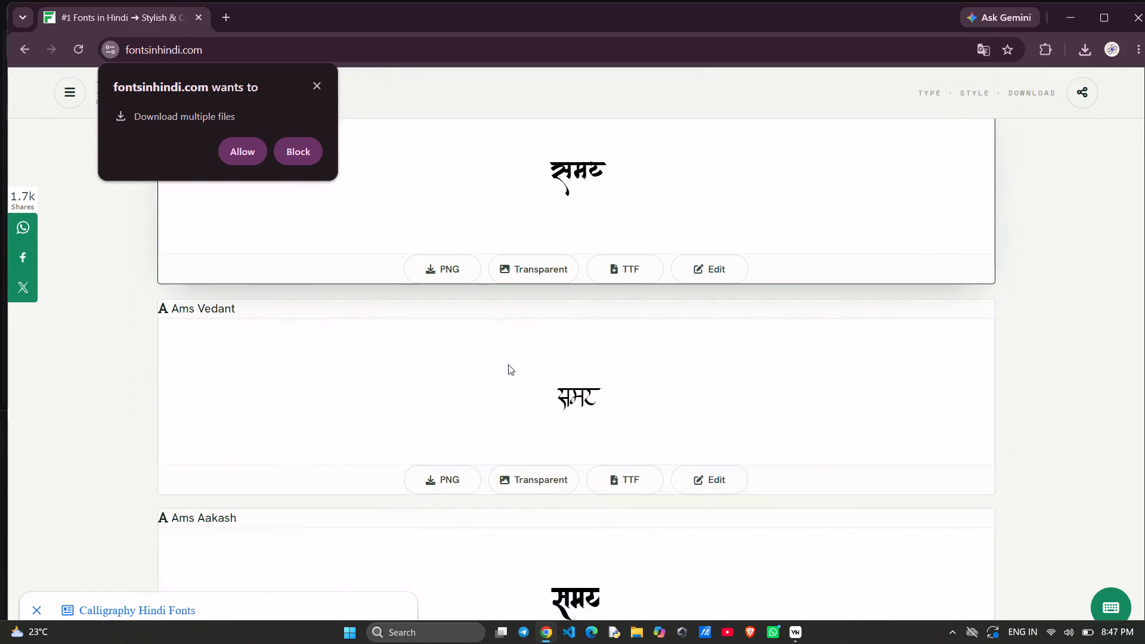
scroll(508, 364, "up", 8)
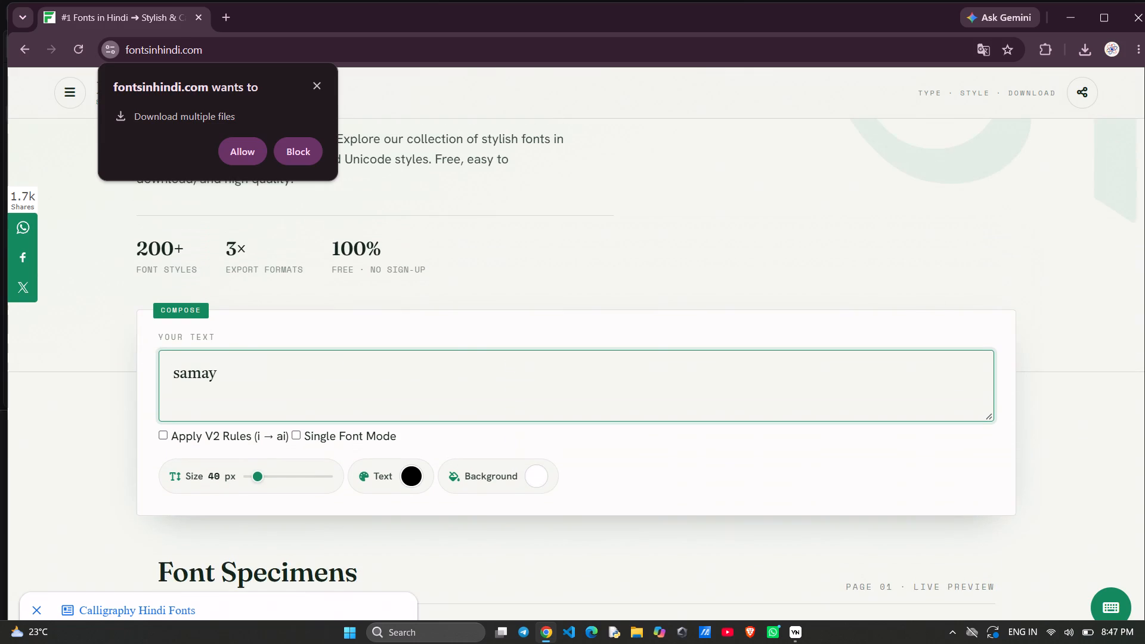
Change the Compose text to "samaye" and check how the font specimens render it.
key("e")
scroll(509, 360, "down", 6)
scroll(509, 360, "up", 5)
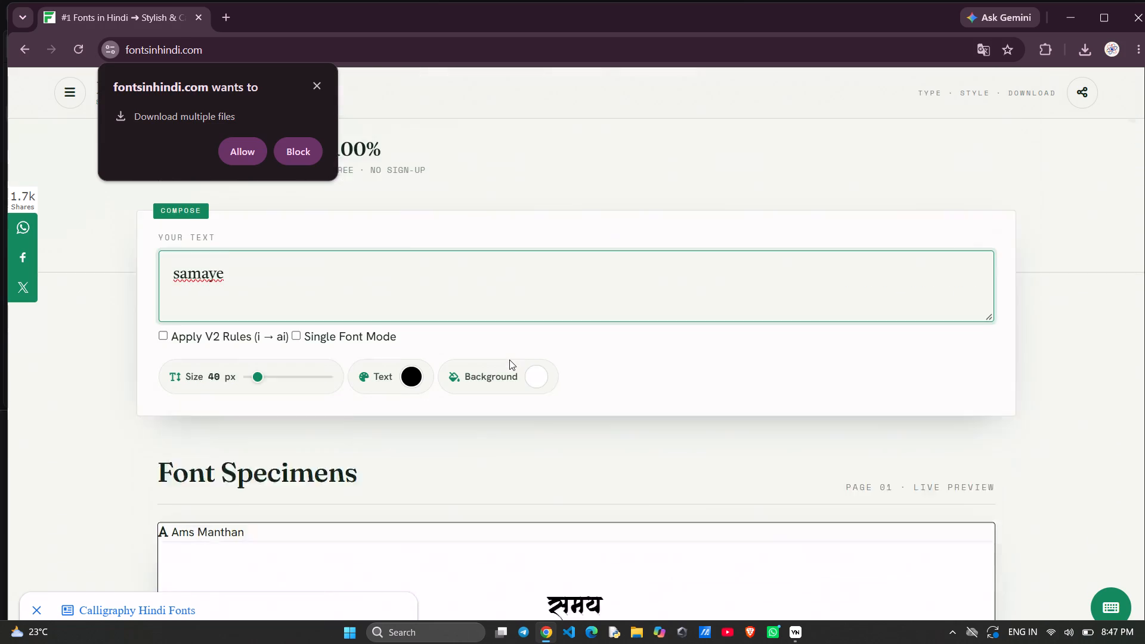
Browse the font specimens for "samaye" from Ams Manthan to Ams Minar and compare their calligraphy styles.
scroll(509, 360, "down", 6)
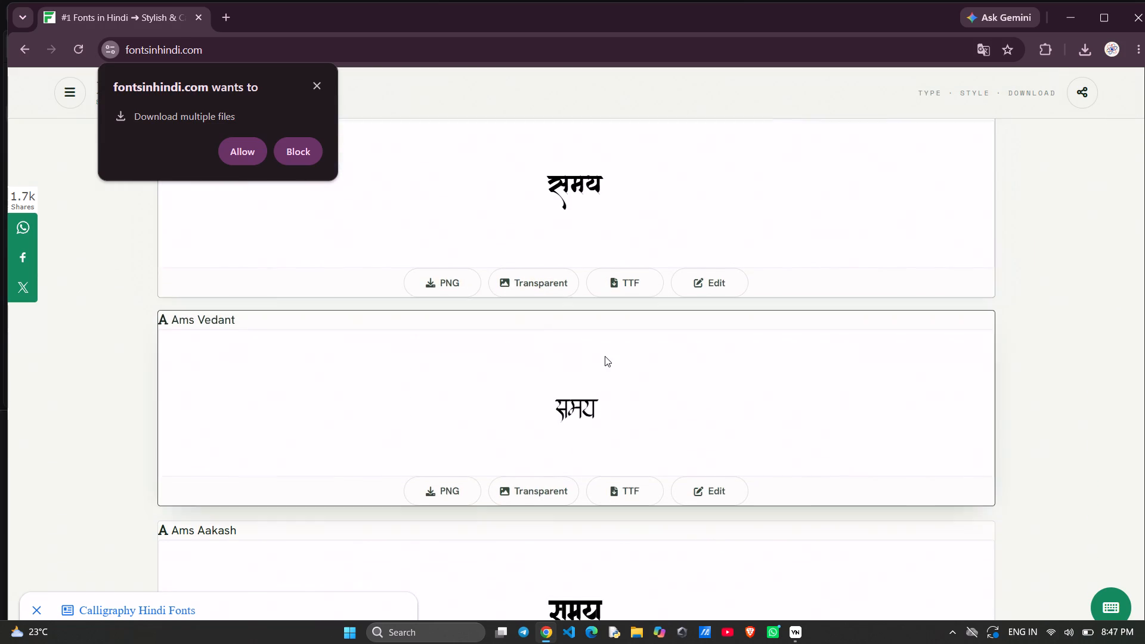
scroll(606, 360, "down", 7)
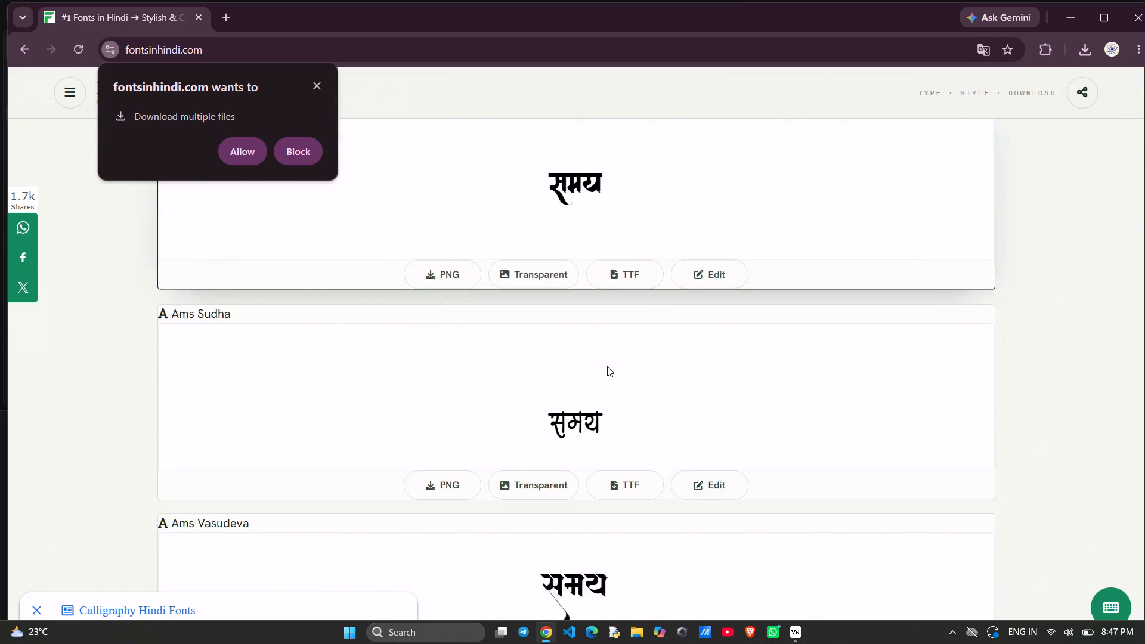
scroll(607, 366, "down", 5)
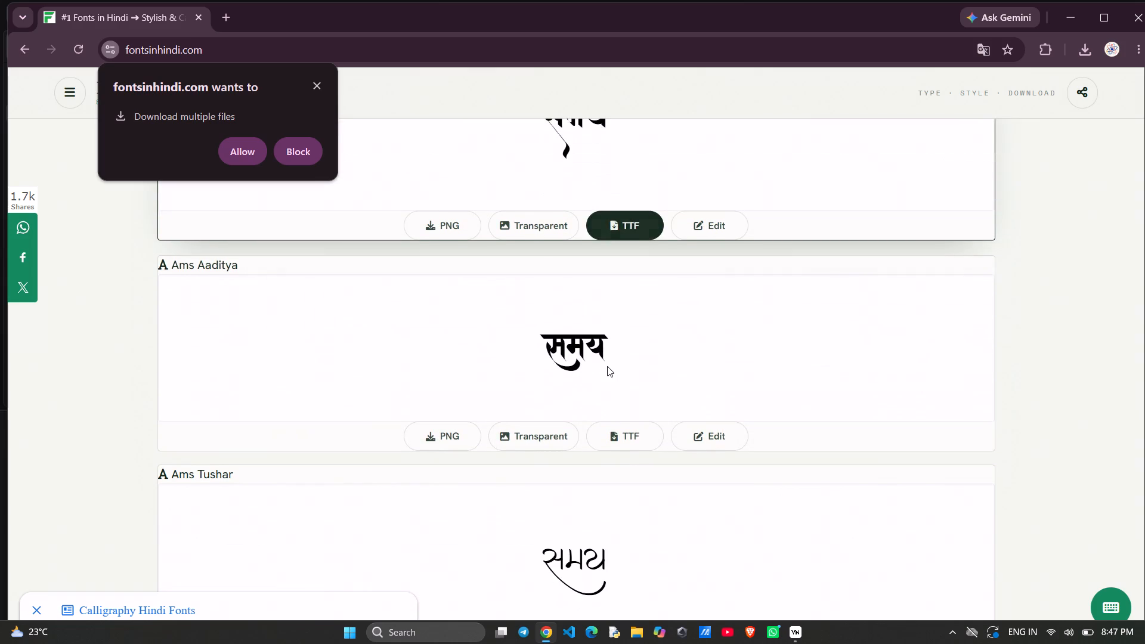
scroll(607, 366, "up", 2)
scroll(607, 366, "down", 3)
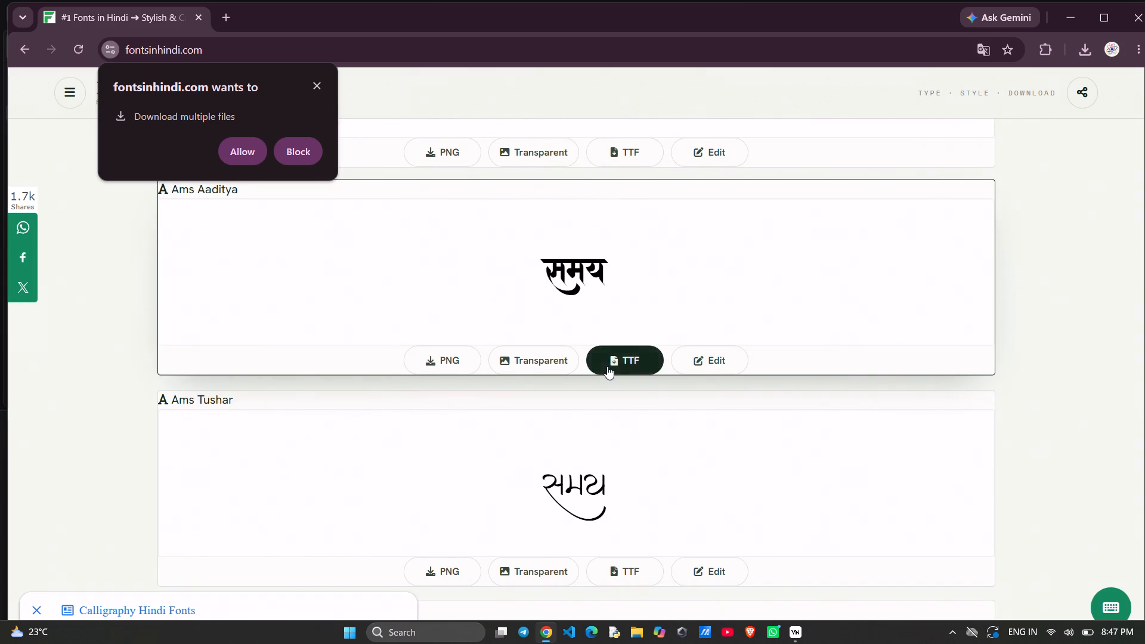
scroll(607, 366, "up", 7)
scroll(605, 367, "down", 1)
scroll(605, 367, "up", 3)
scroll(602, 364, "down", 9)
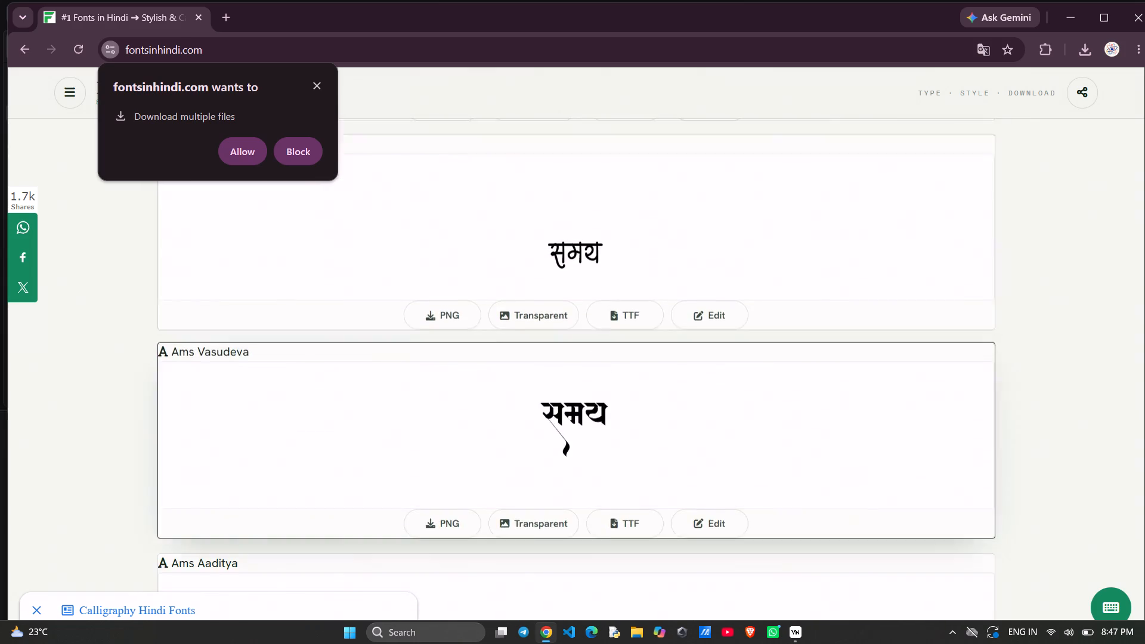
scroll(598, 361, "down", 9)
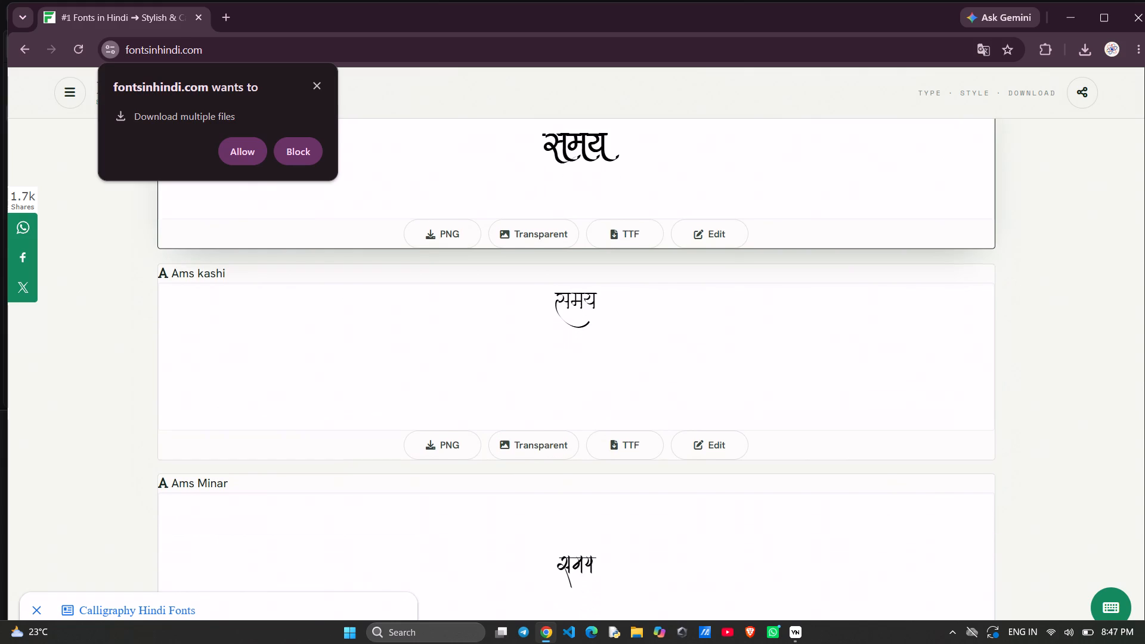
scroll(598, 361, "down", 2)
scroll(599, 376, "up", 5)
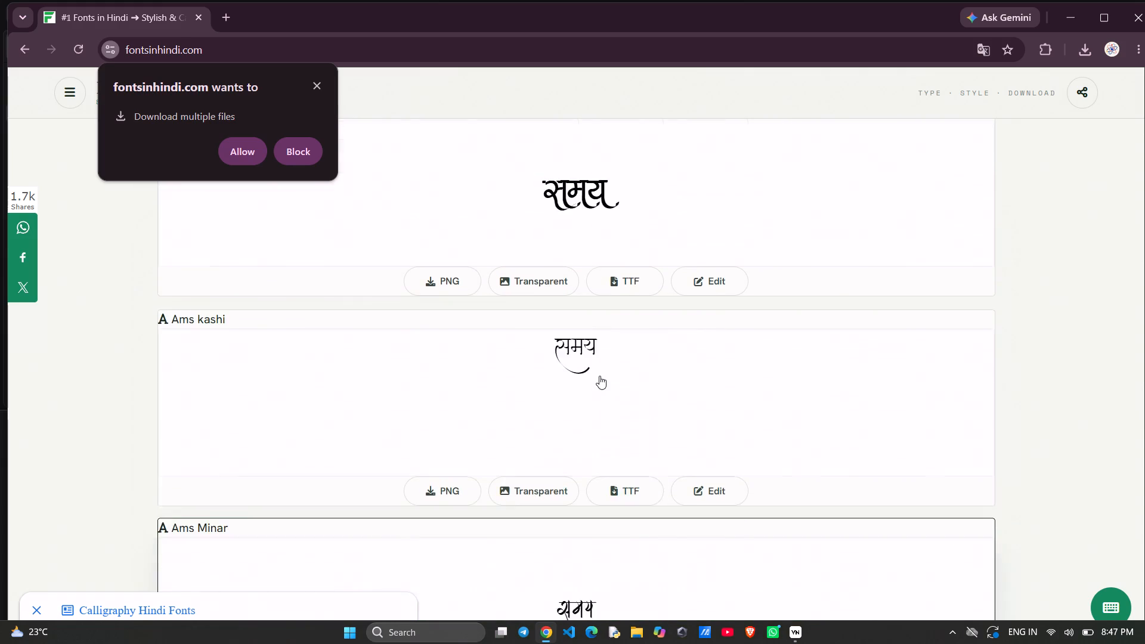
scroll(599, 376, "up", 13)
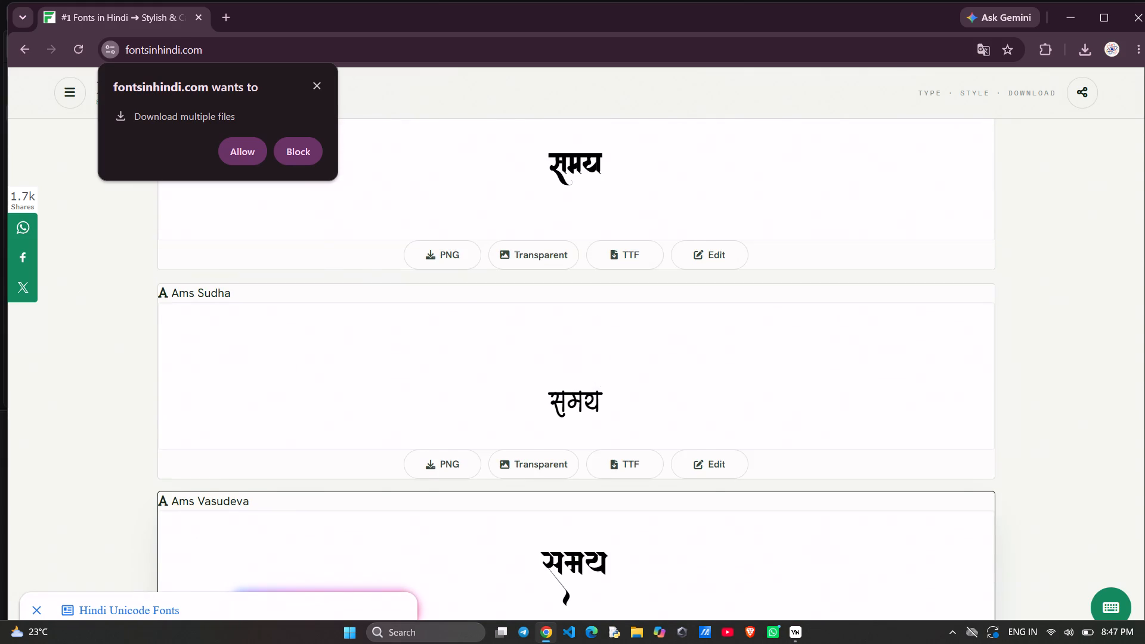
scroll(599, 376, "up", 9)
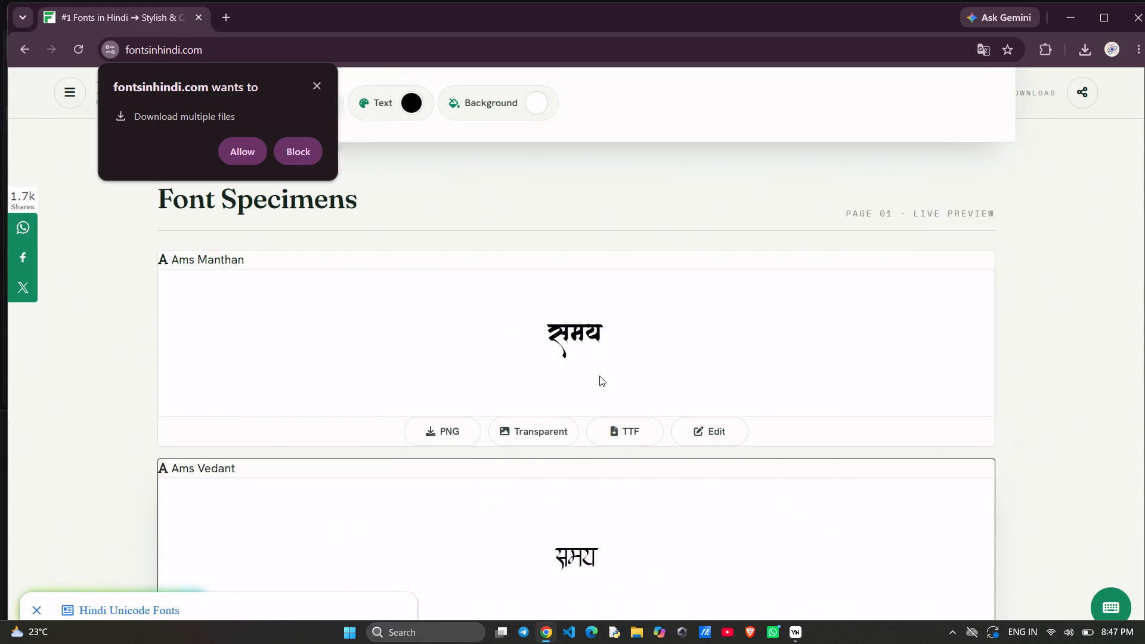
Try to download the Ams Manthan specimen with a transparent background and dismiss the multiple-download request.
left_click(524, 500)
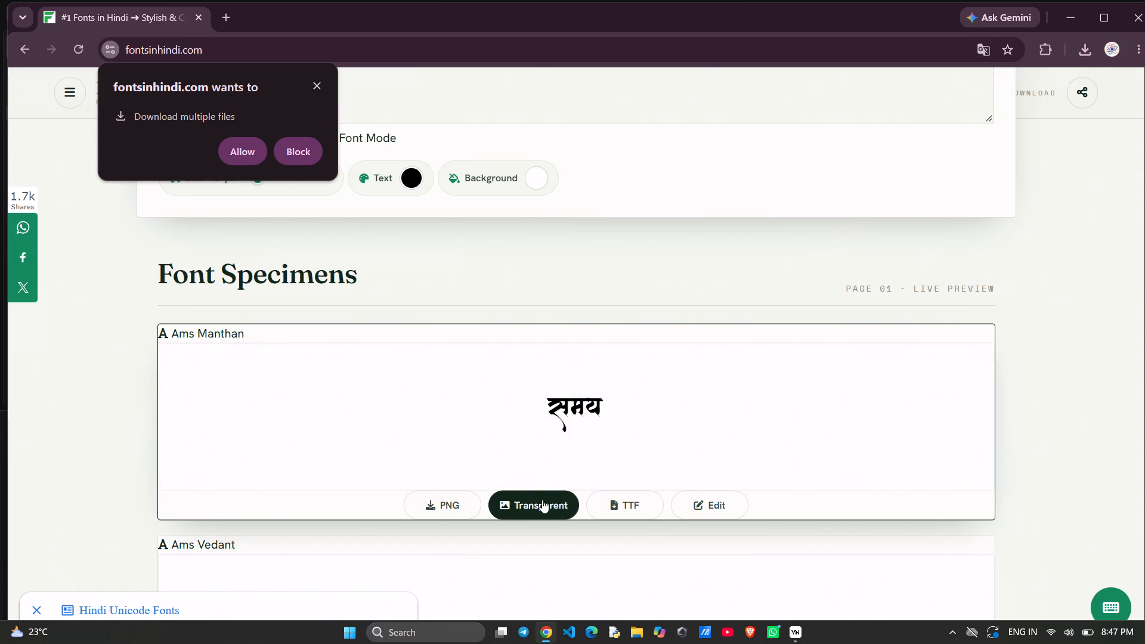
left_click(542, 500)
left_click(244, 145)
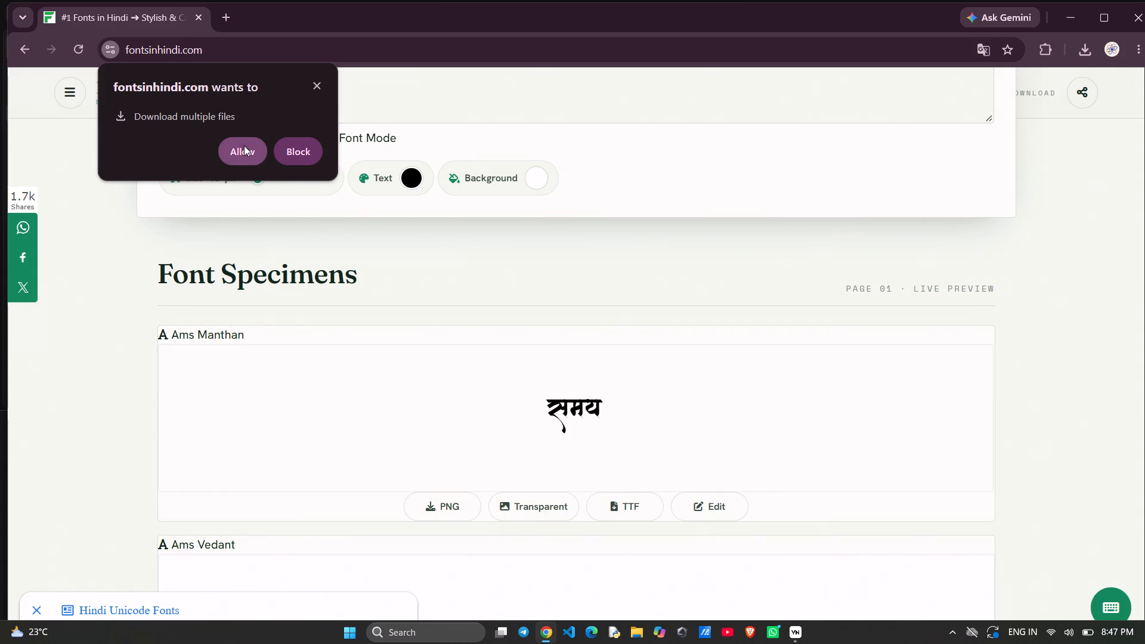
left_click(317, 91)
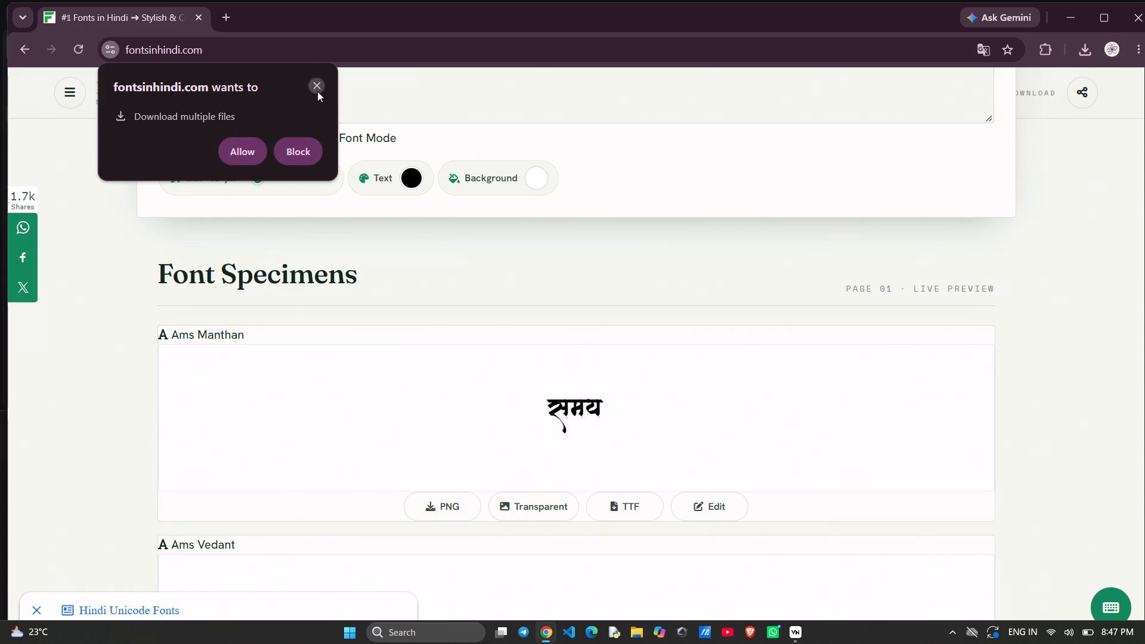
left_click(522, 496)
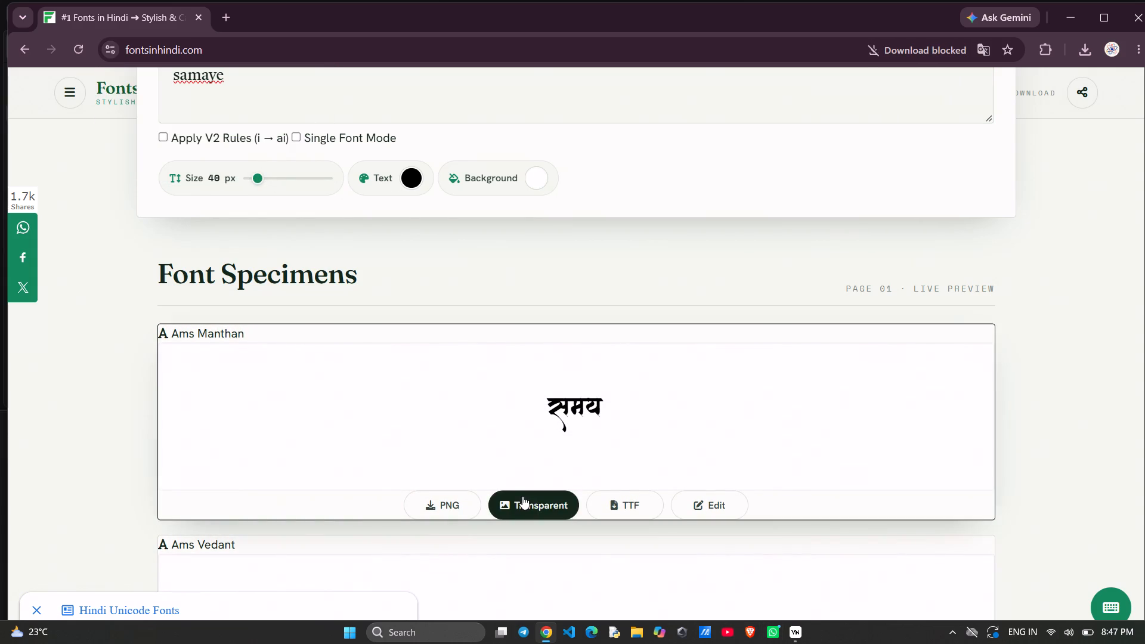
Always allow fontsinhindi.com to download multiple files and download the Ams Manthan specimen with a transparent background.
left_click(957, 48)
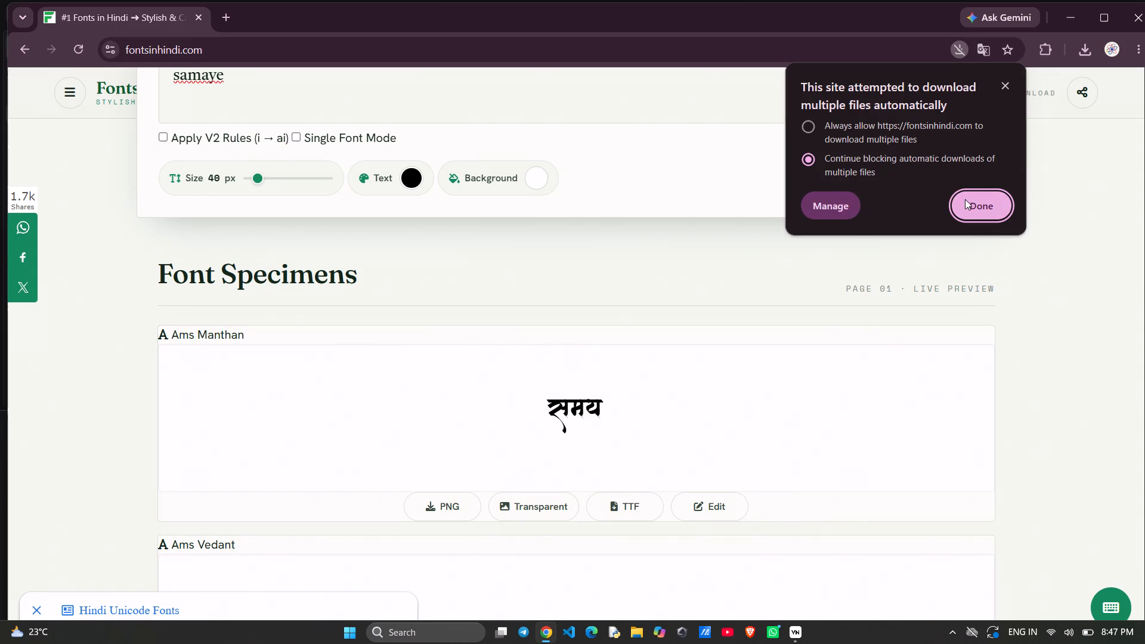
left_click(804, 118)
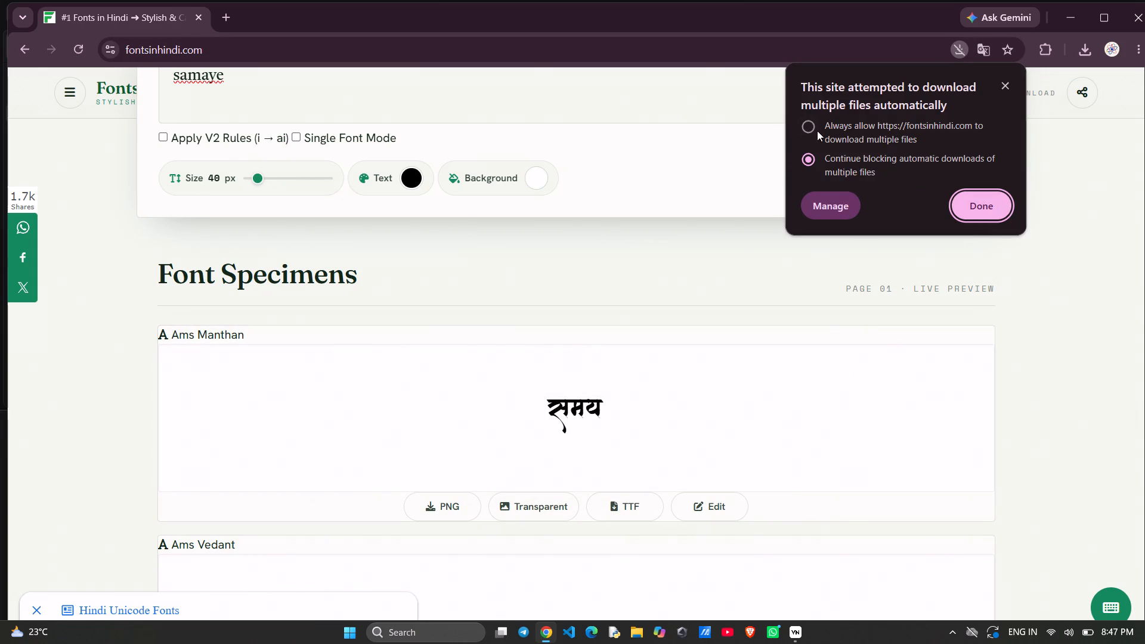
left_click(813, 126)
left_click(975, 207)
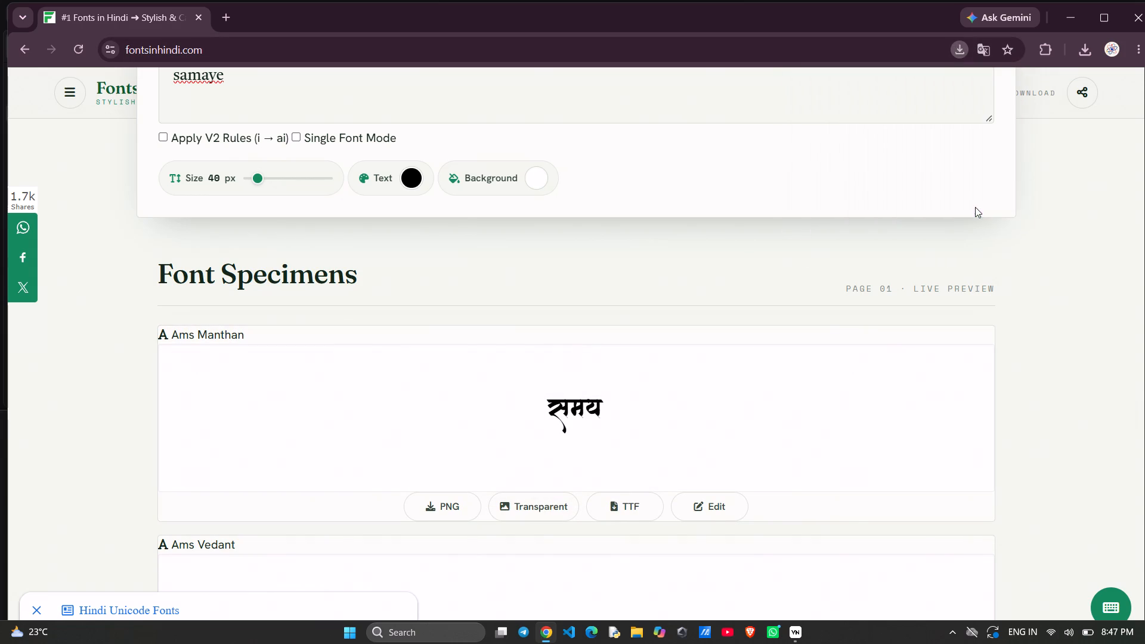
left_click(524, 497)
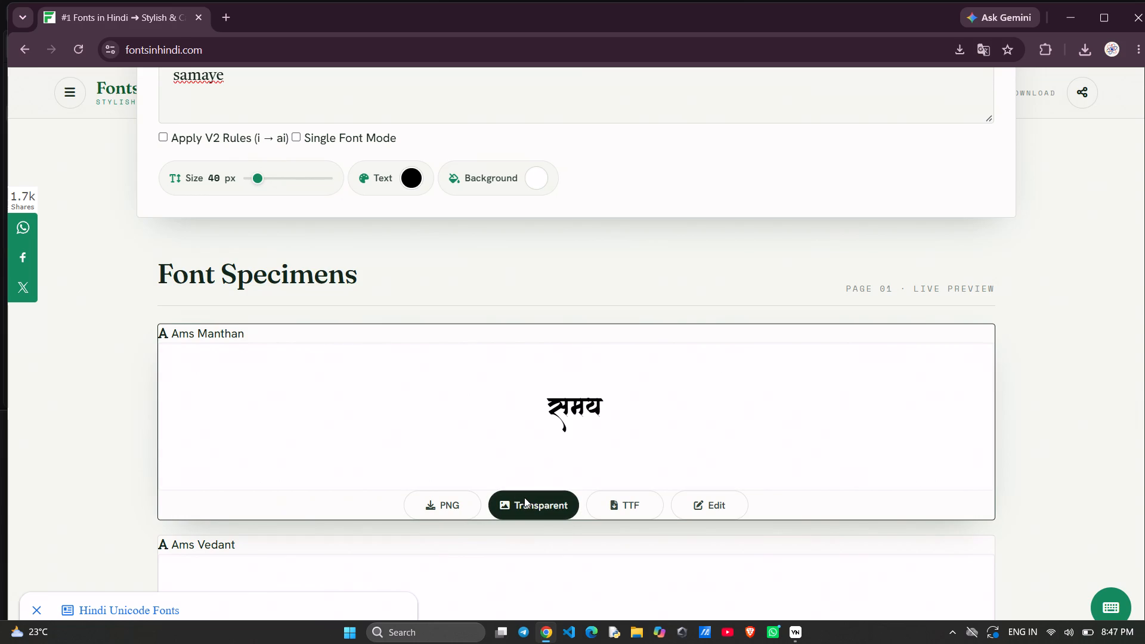
Switch to VN and import the image "Ams Manthan_transparent (1)" from Downloads into New Library.
left_click(798, 633)
scroll(139, 343, "down", 4)
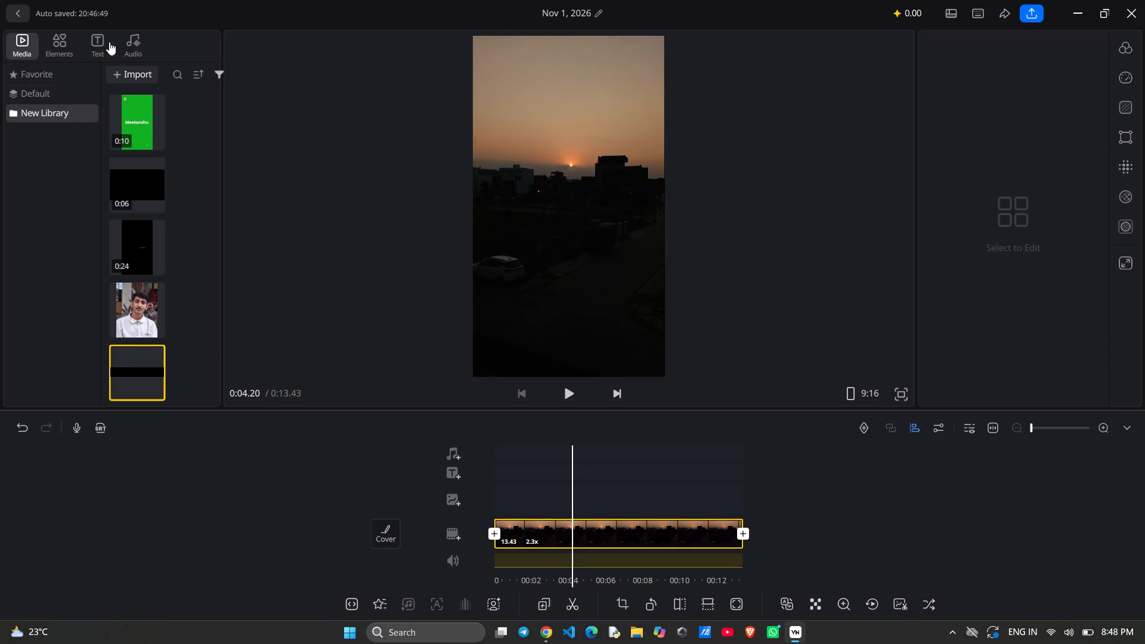
left_click(117, 78)
left_click(156, 135)
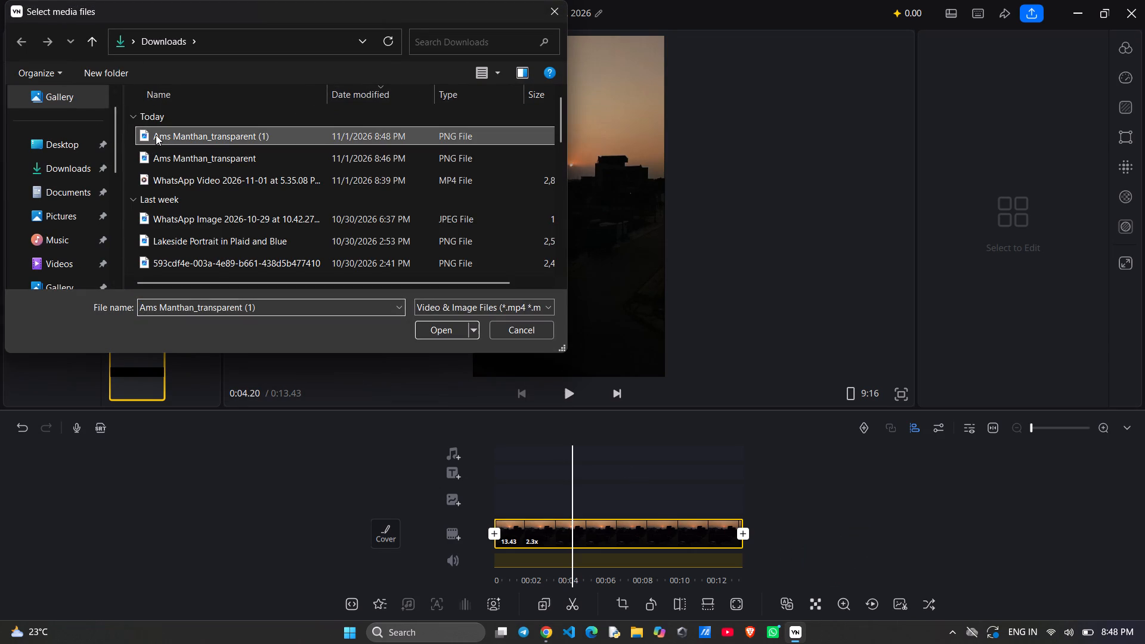
key("Return")
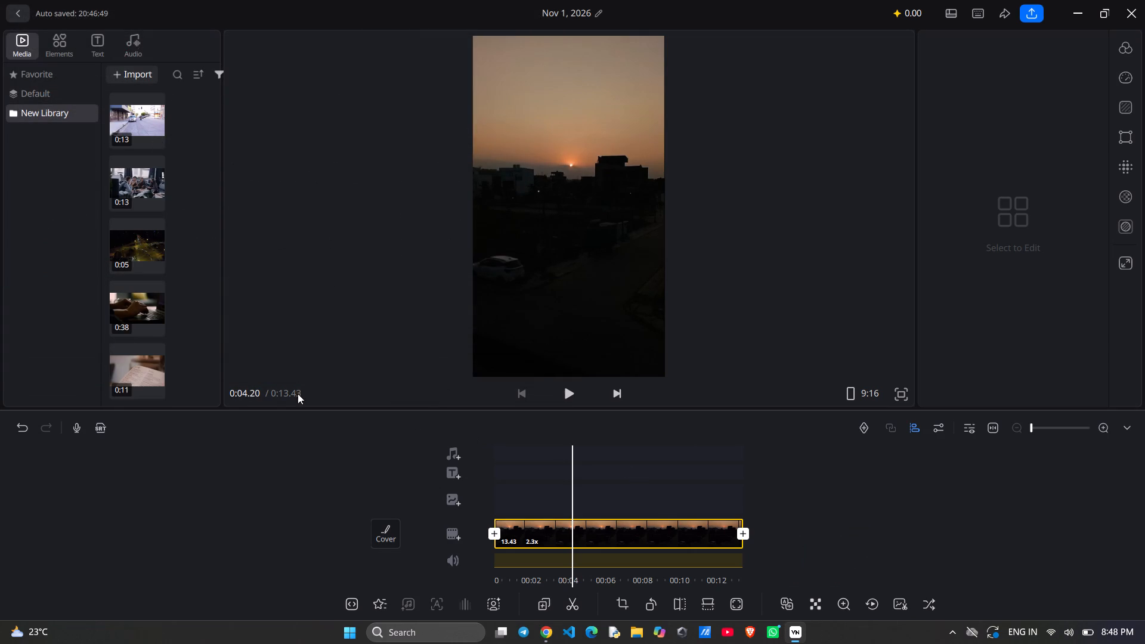
Overlay the newly imported calligraphy image on the sunset video and position it in the sky above the sun.
scroll(32, 312, "down", 4)
scroll(115, 310, "down", 20)
scroll(115, 310, "down", 14)
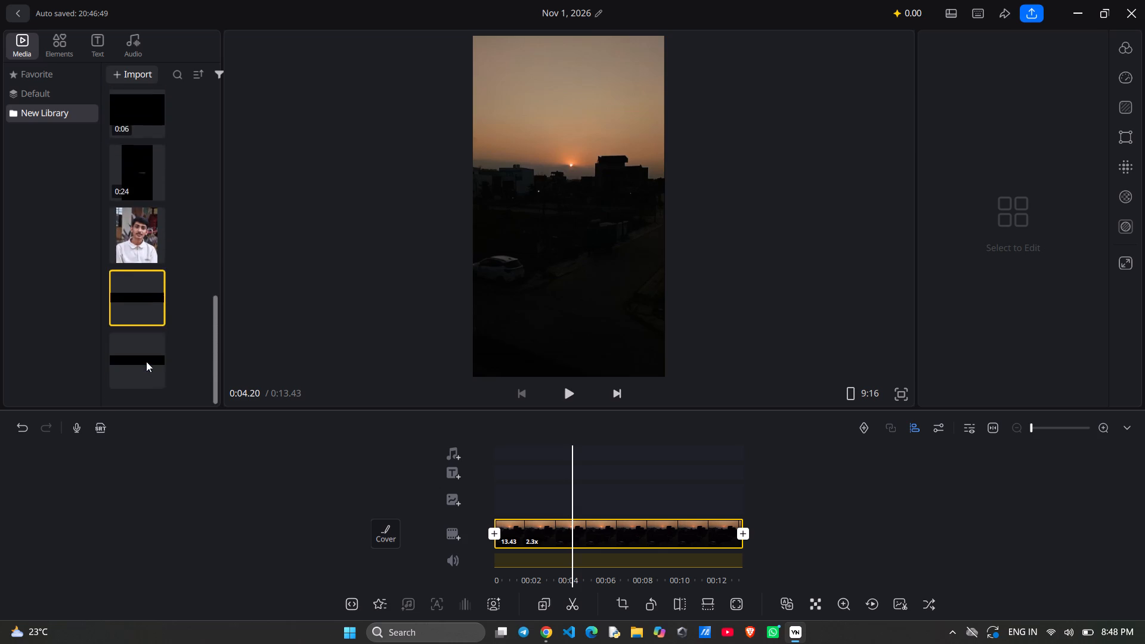
left_click(129, 368)
left_click_drag(129, 368, 549, 113)
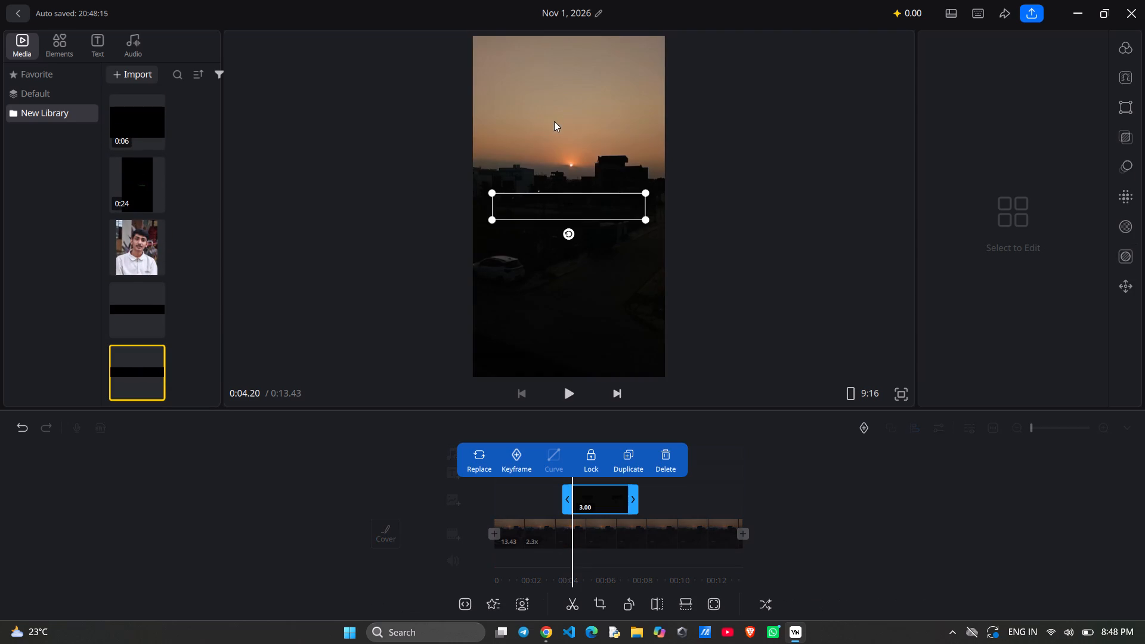
left_click_drag(566, 208, 564, 99)
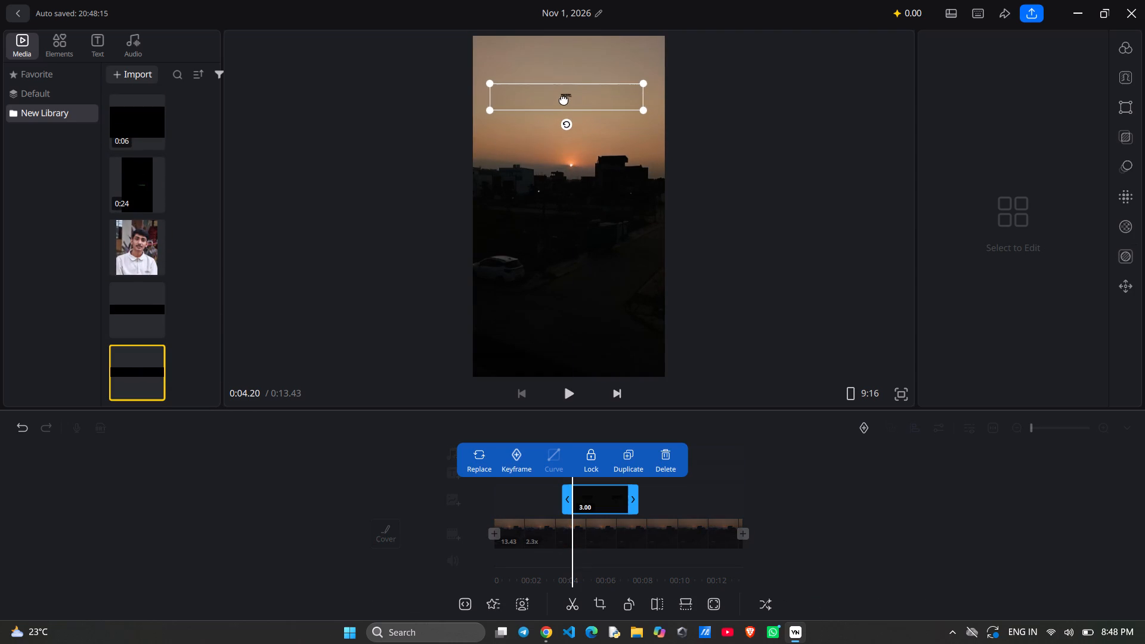
left_click_drag(564, 99, 563, 99)
Move the calligraphy overlay clip to the start of the timeline.
left_click_drag(589, 502, 507, 503)
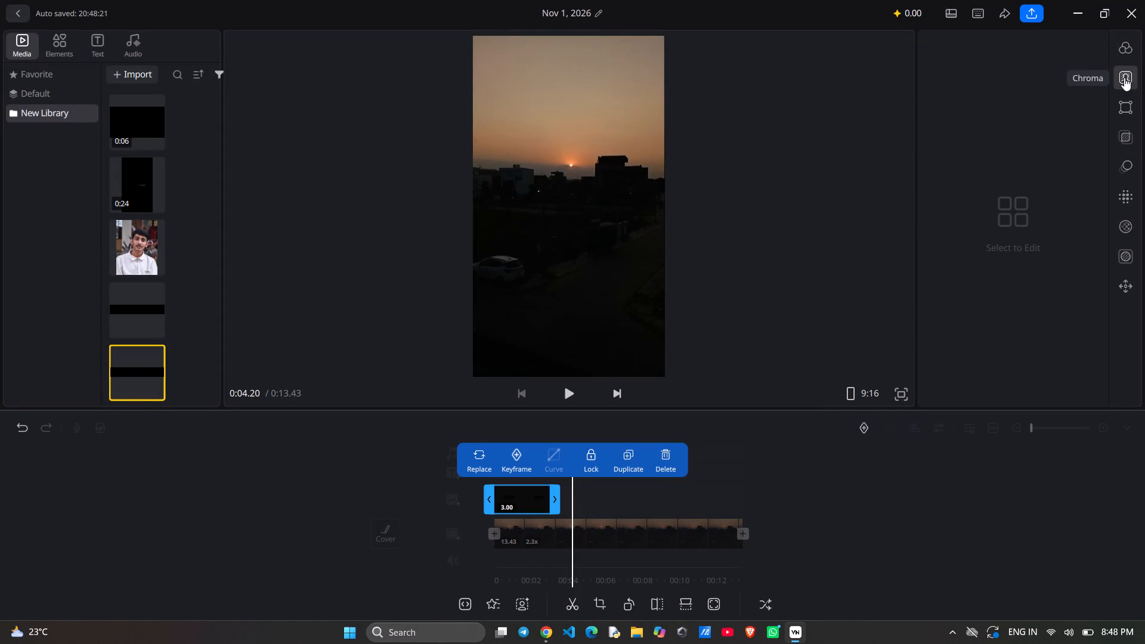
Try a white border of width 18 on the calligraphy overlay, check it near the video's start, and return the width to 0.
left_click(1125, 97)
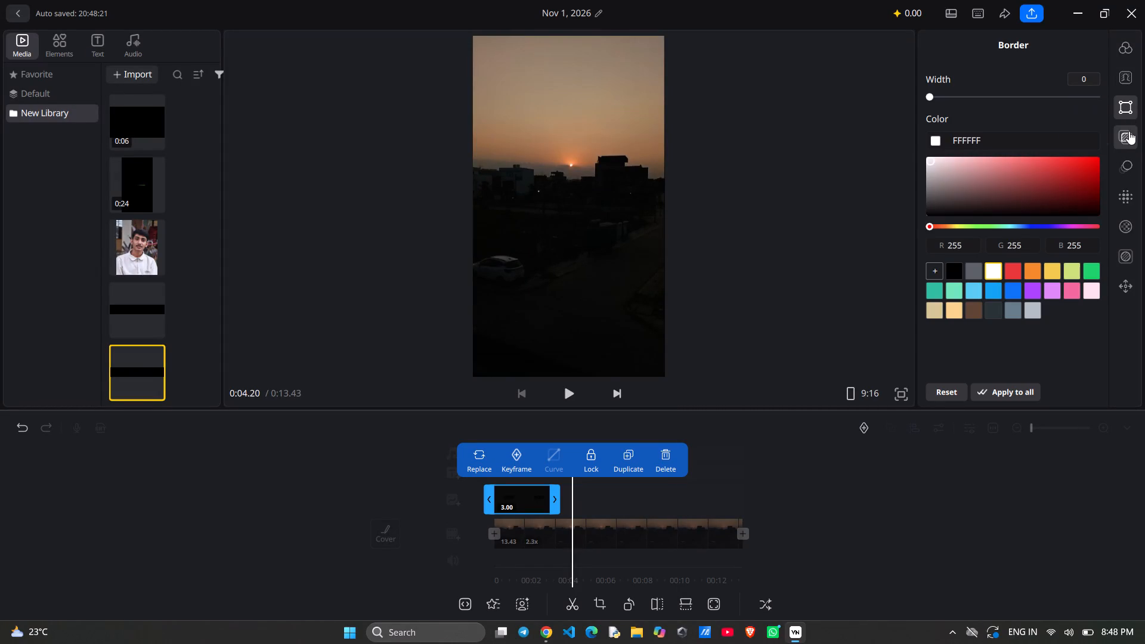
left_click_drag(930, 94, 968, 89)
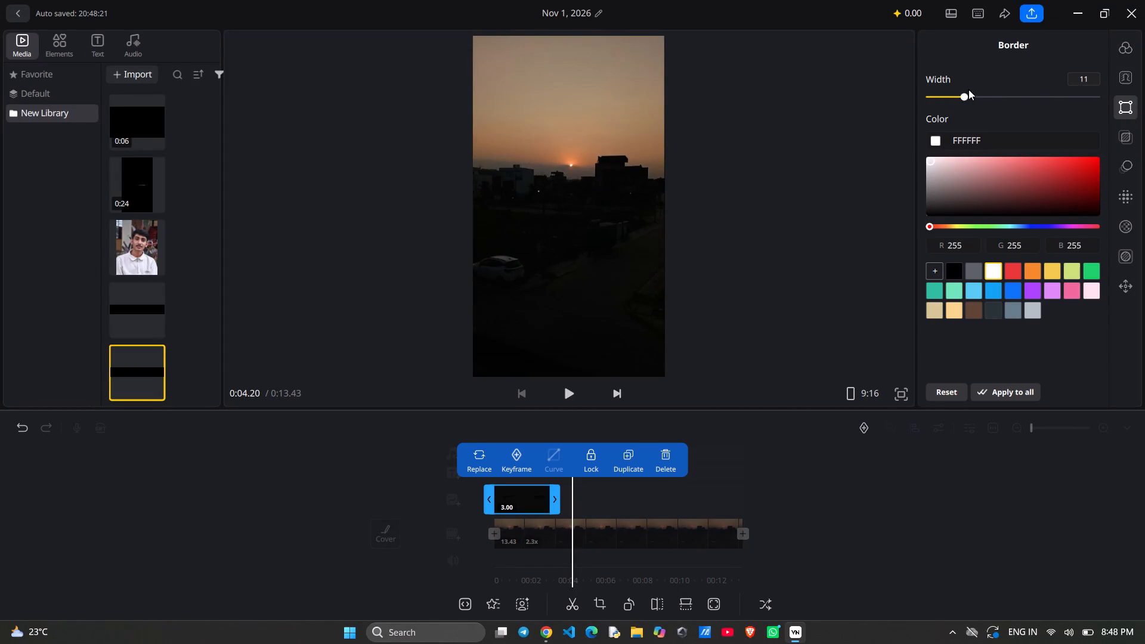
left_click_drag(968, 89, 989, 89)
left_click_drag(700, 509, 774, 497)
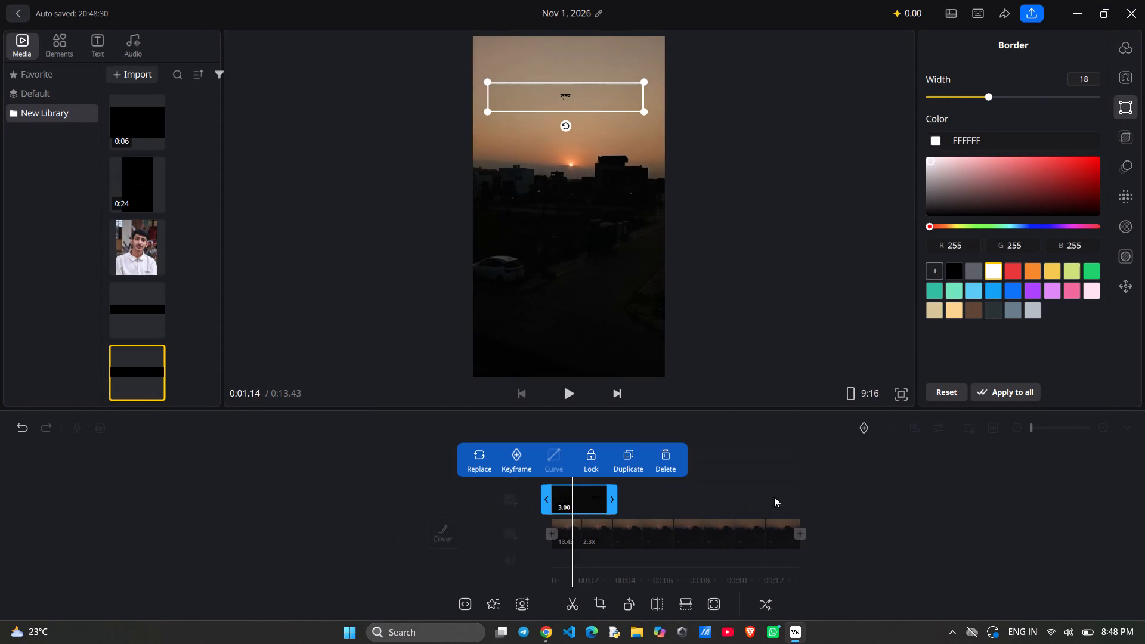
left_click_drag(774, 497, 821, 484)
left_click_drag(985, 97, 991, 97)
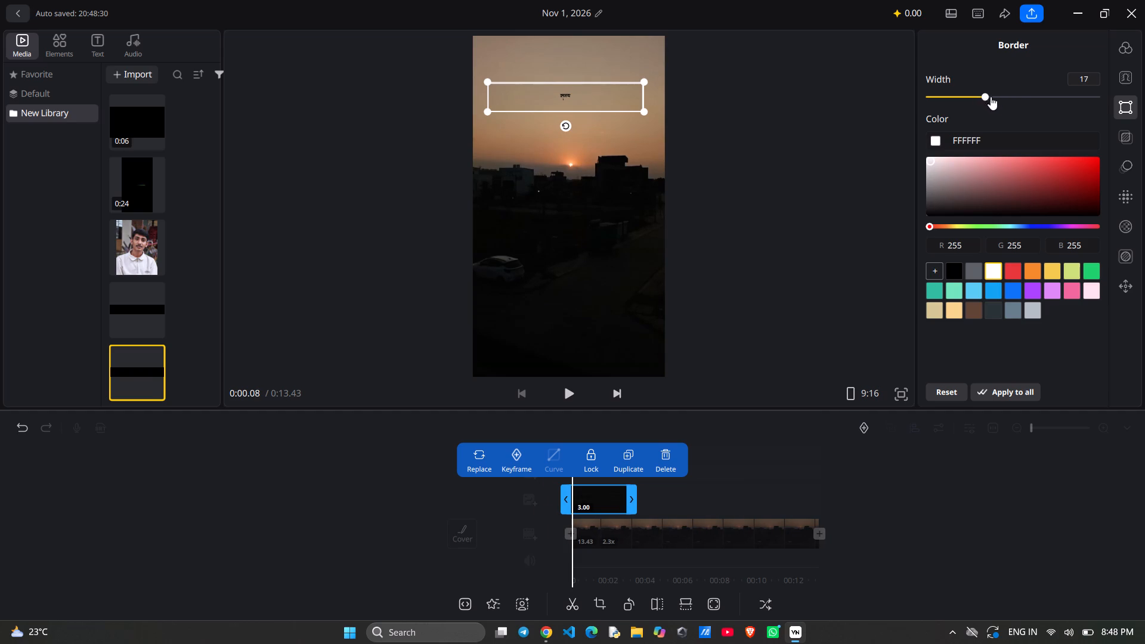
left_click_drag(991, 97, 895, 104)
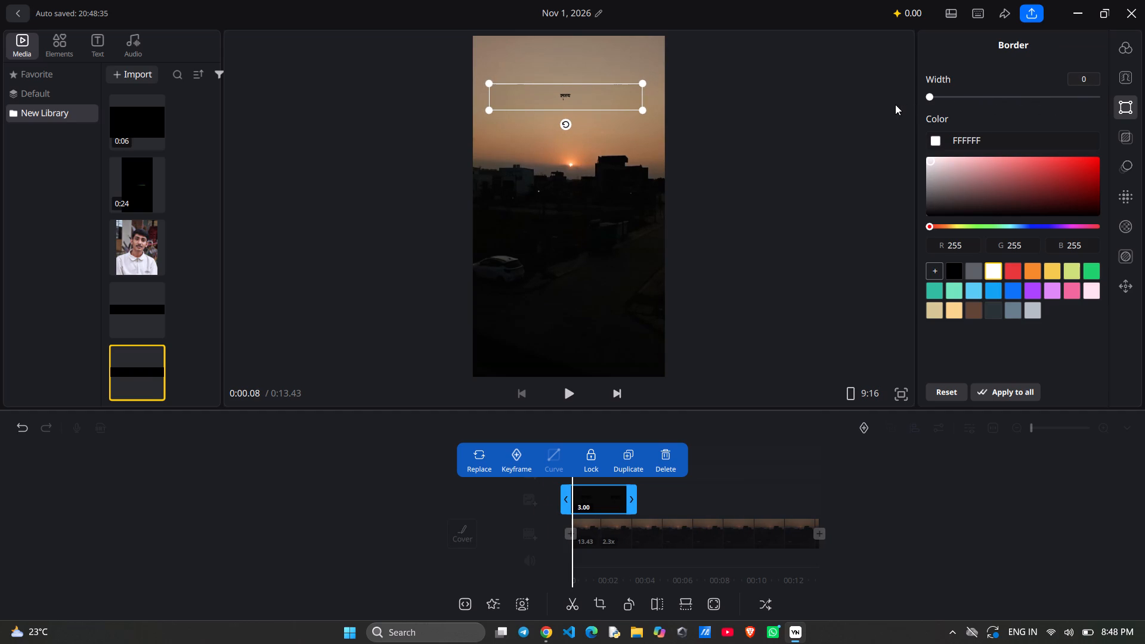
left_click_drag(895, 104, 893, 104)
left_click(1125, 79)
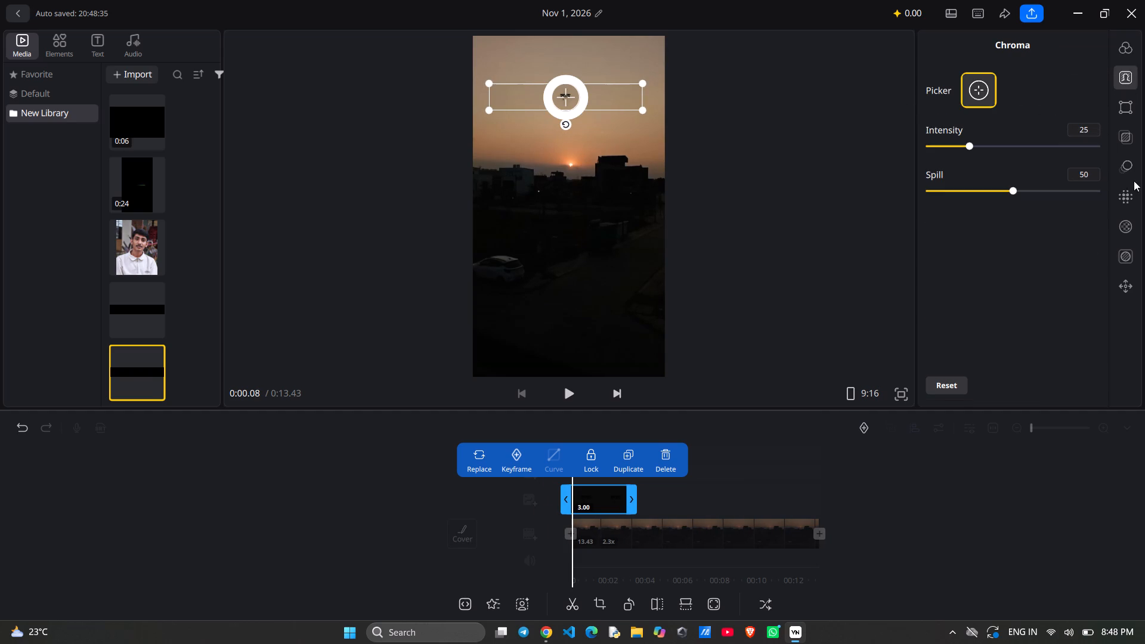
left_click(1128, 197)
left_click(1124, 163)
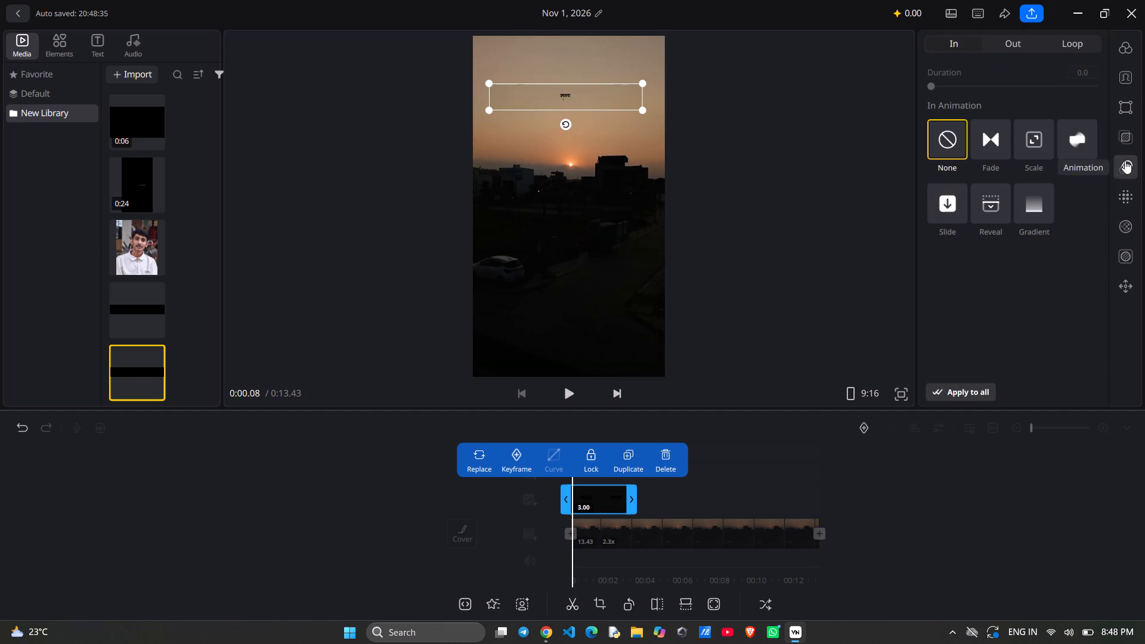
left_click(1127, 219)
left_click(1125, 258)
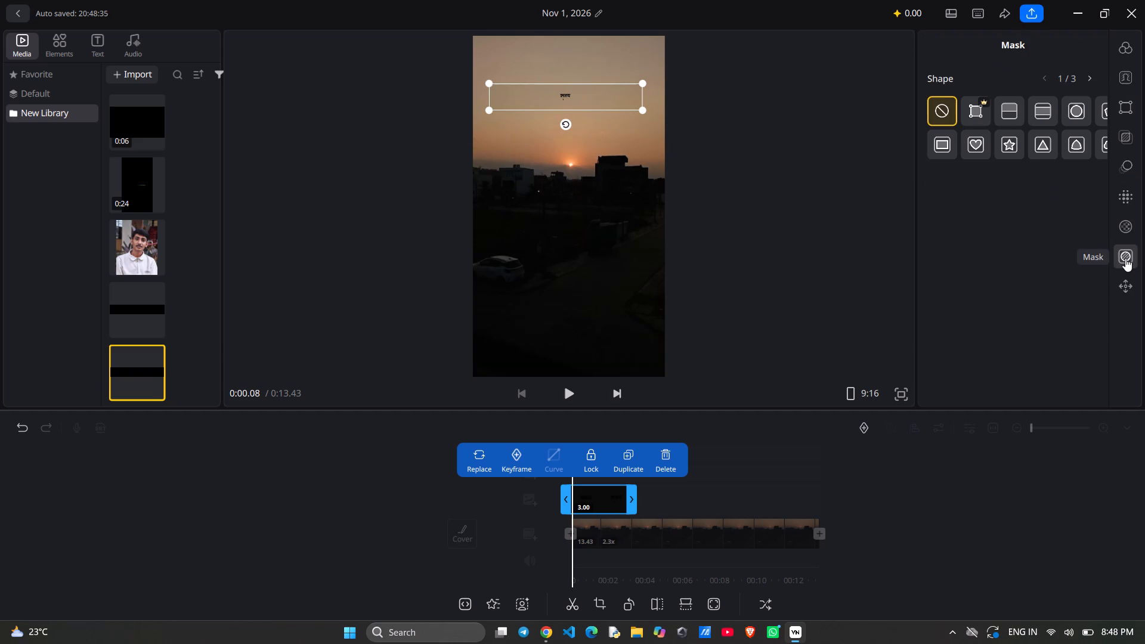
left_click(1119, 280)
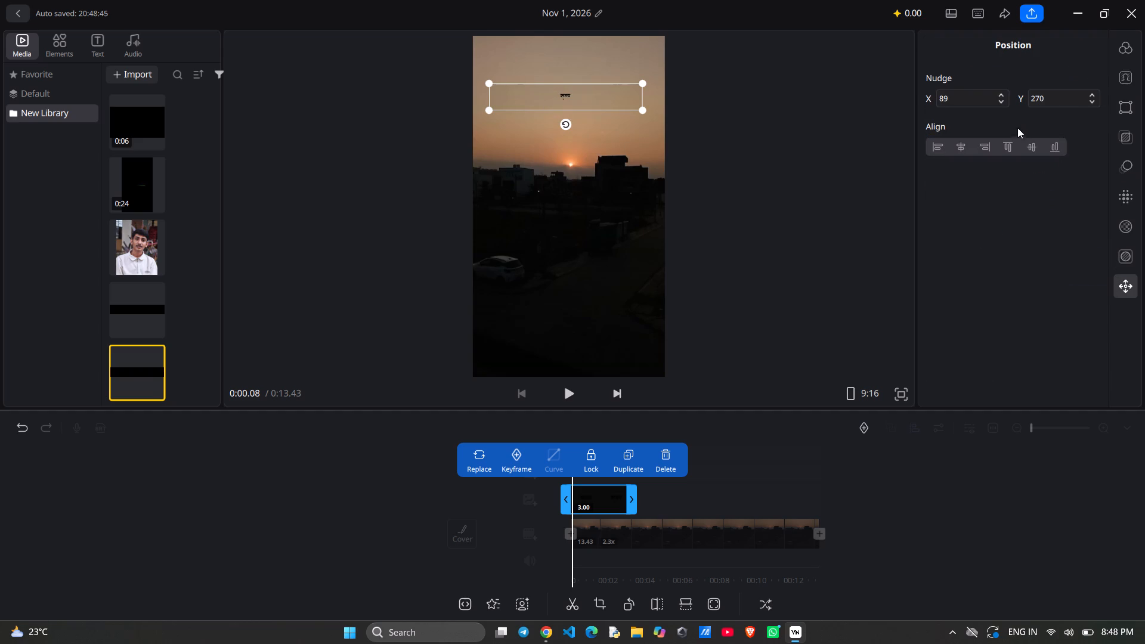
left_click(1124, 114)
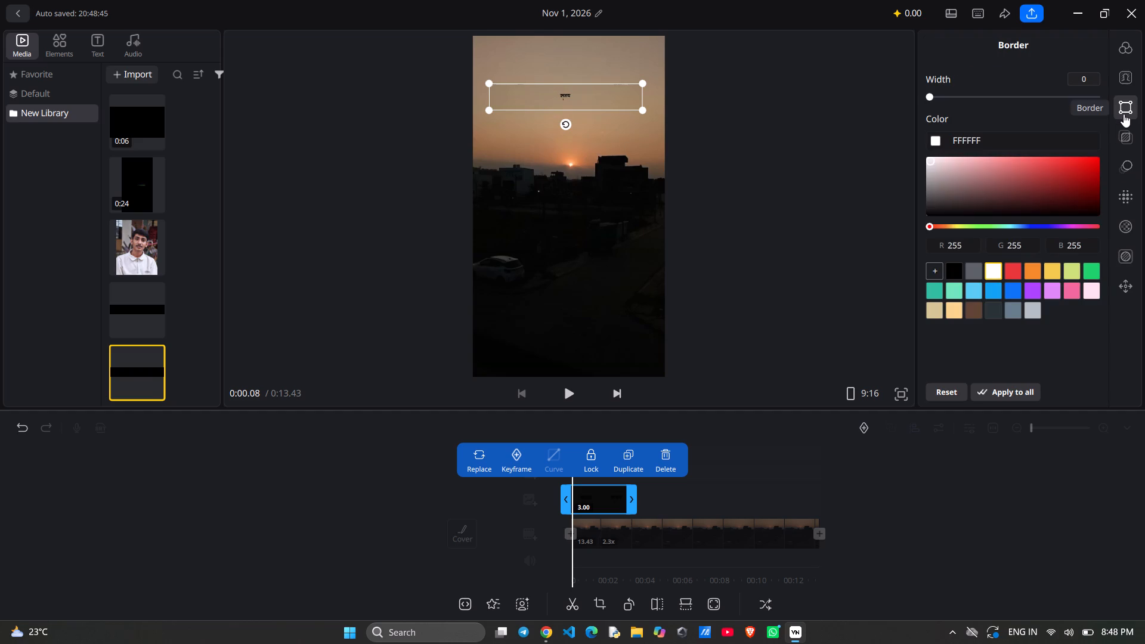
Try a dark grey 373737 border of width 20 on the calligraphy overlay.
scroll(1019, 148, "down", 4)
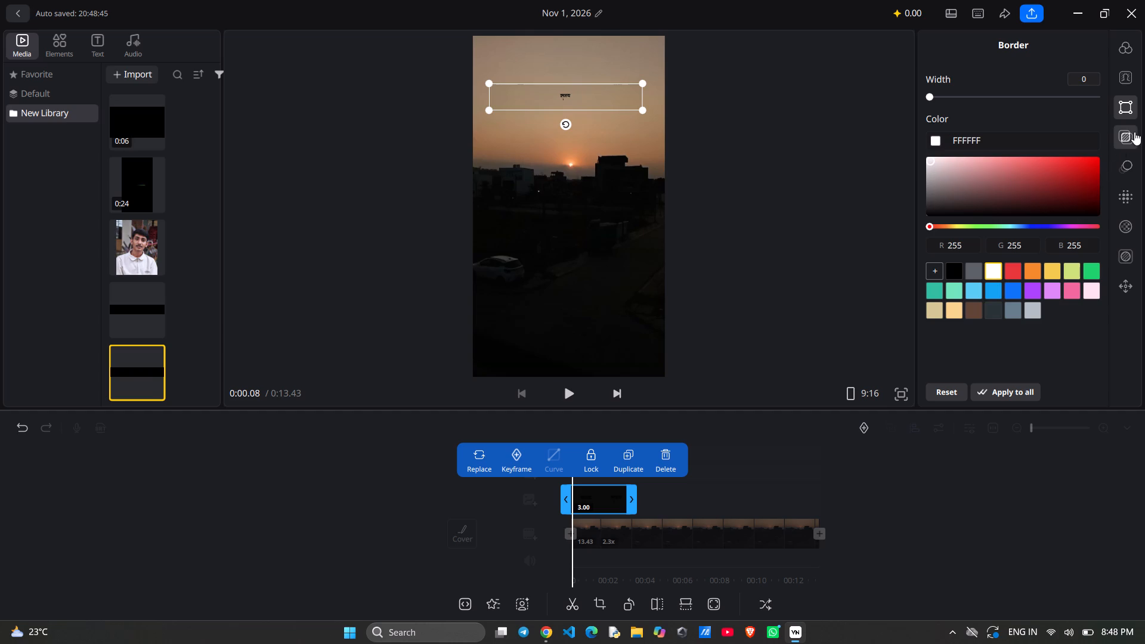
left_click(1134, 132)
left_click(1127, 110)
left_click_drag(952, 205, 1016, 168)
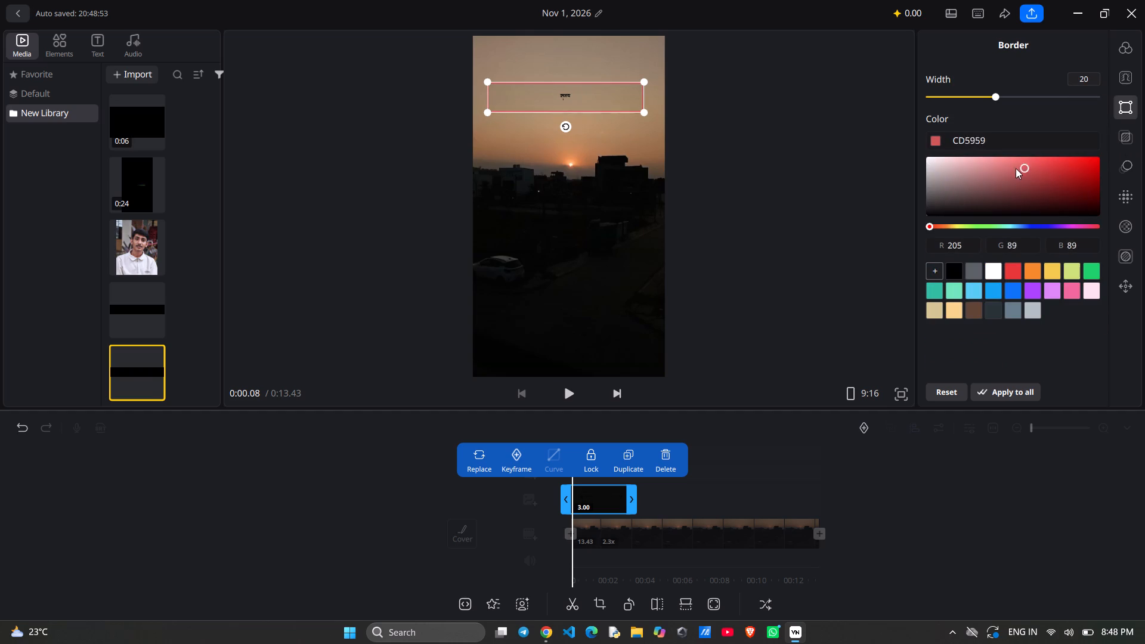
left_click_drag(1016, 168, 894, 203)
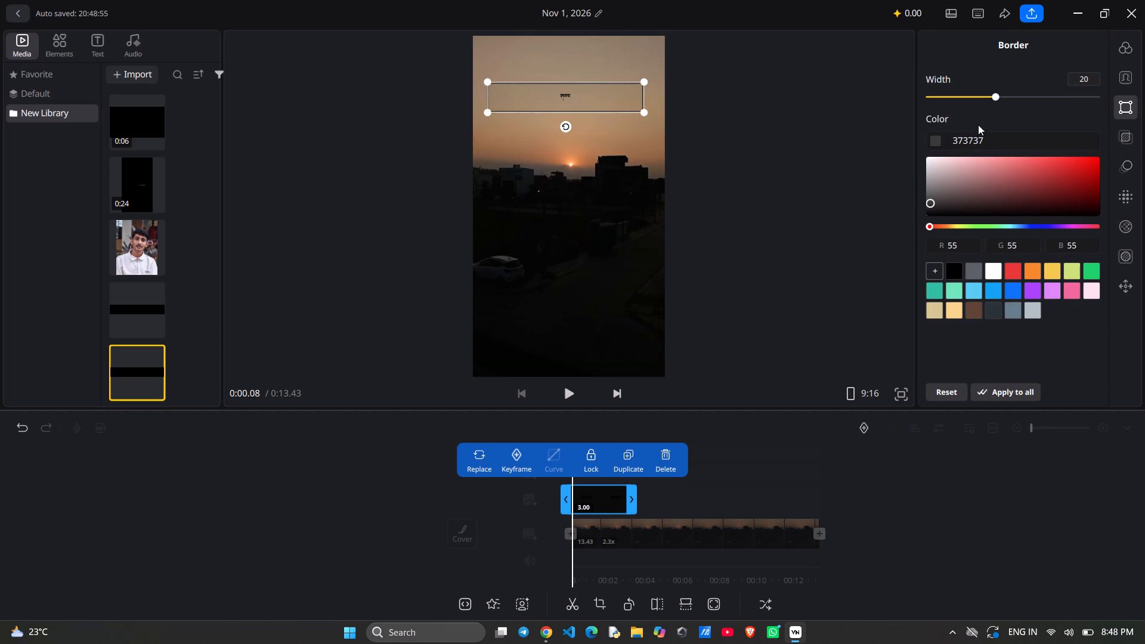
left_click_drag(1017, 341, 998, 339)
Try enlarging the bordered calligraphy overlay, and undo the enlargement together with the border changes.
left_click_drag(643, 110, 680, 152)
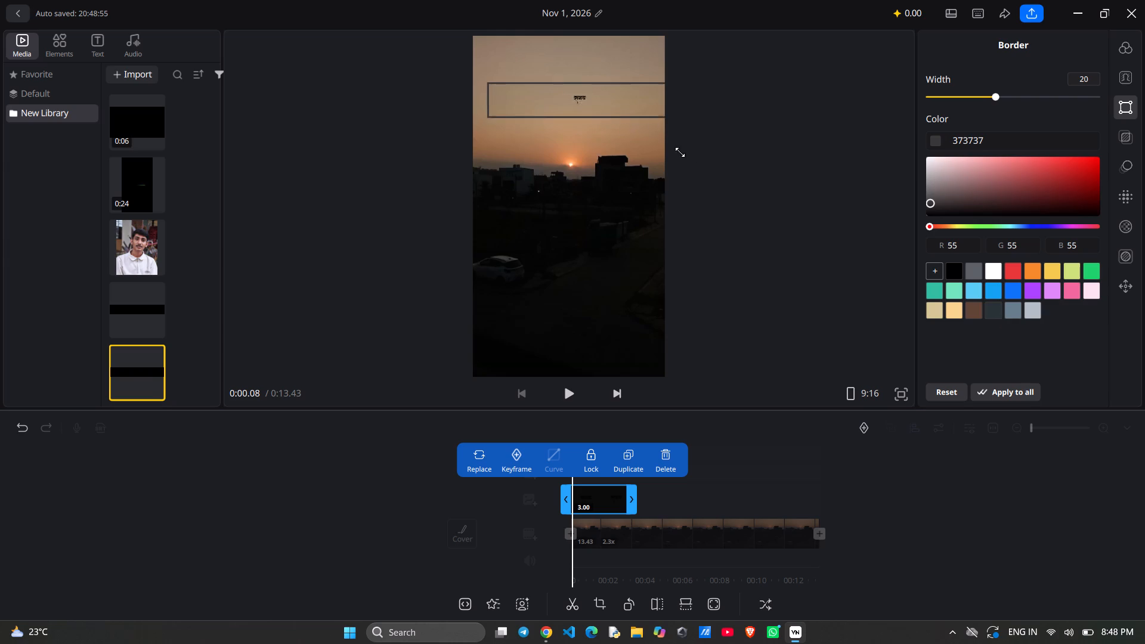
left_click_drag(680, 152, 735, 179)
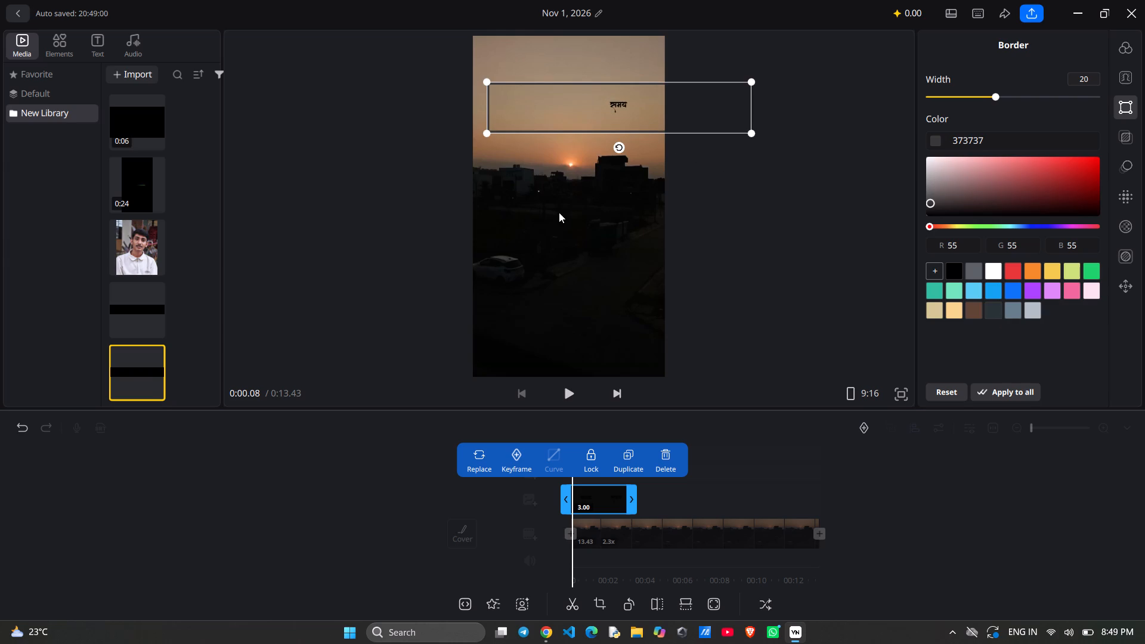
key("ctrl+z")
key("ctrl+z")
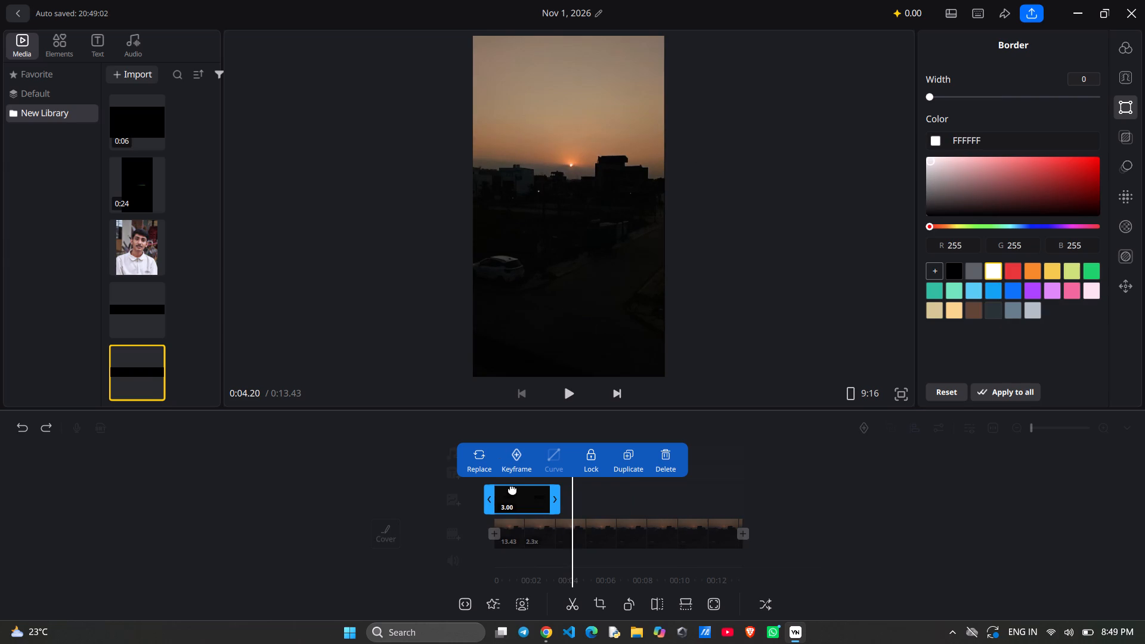
Return to the start of the timeline, enlarge the calligraphy overlay well beyond the frame width and centre its word in the sky above the sun.
left_click_drag(515, 491, 467, 506)
left_click_drag(639, 519, 779, 518)
left_click(561, 89)
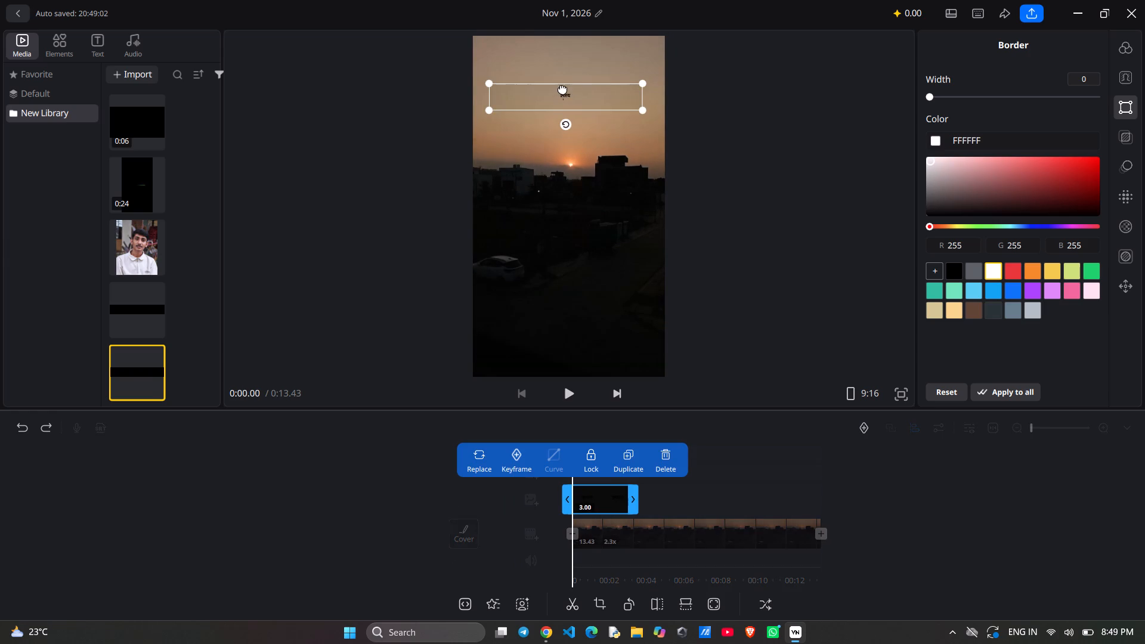
left_click_drag(644, 110, 988, 205)
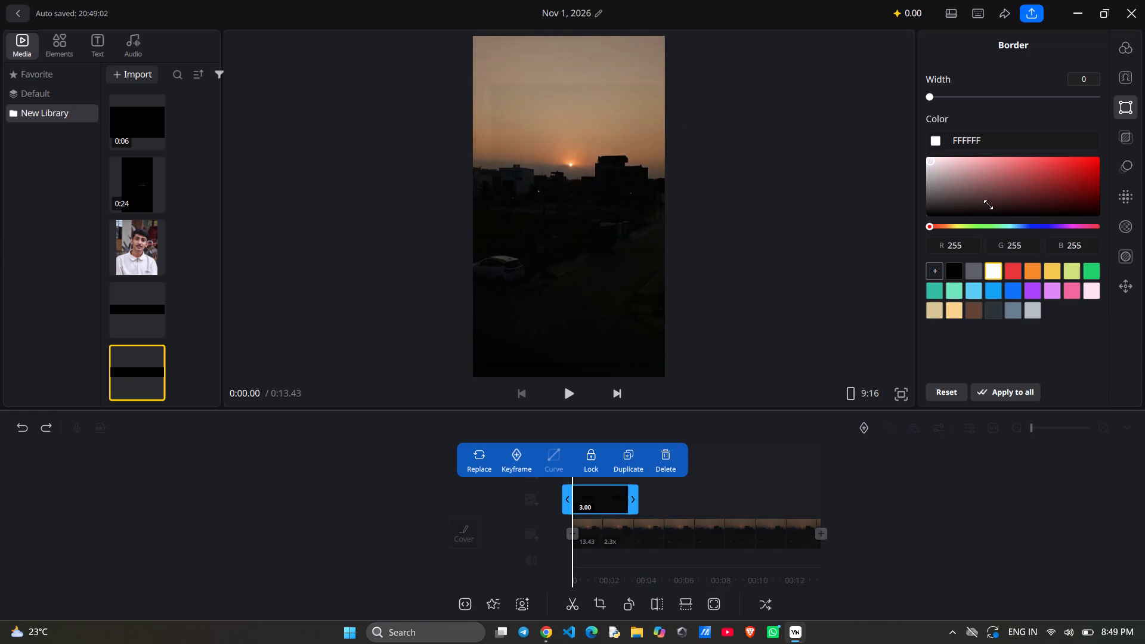
left_click_drag(988, 205, 988, 204)
left_click_drag(657, 123, 478, 92)
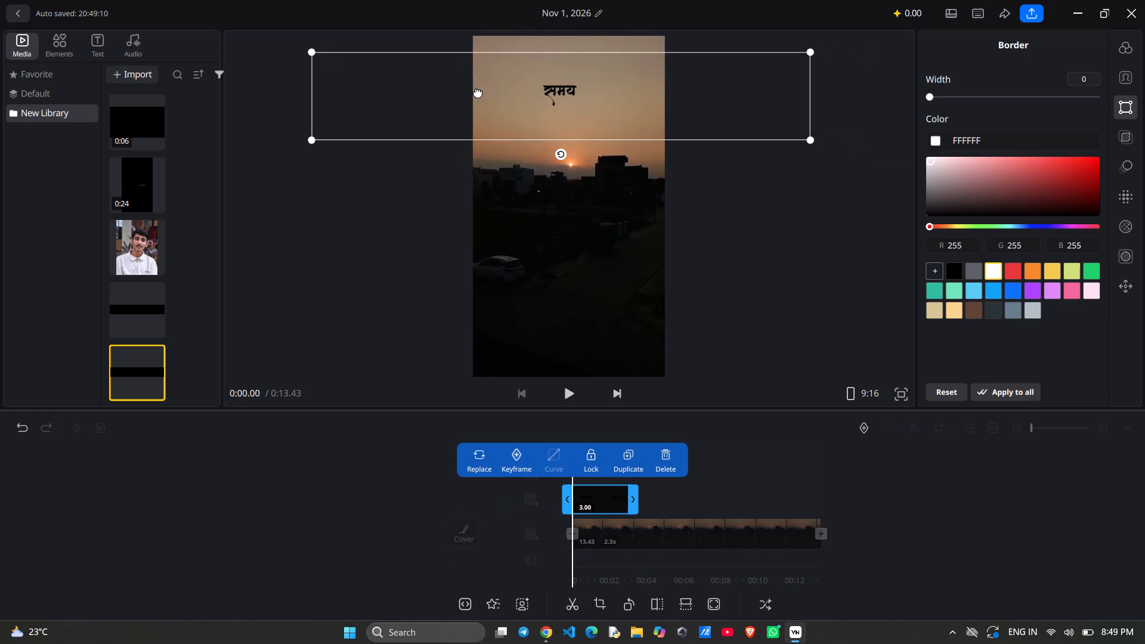
left_click_drag(478, 92, 476, 92)
left_click(581, 194)
left_click(556, 89)
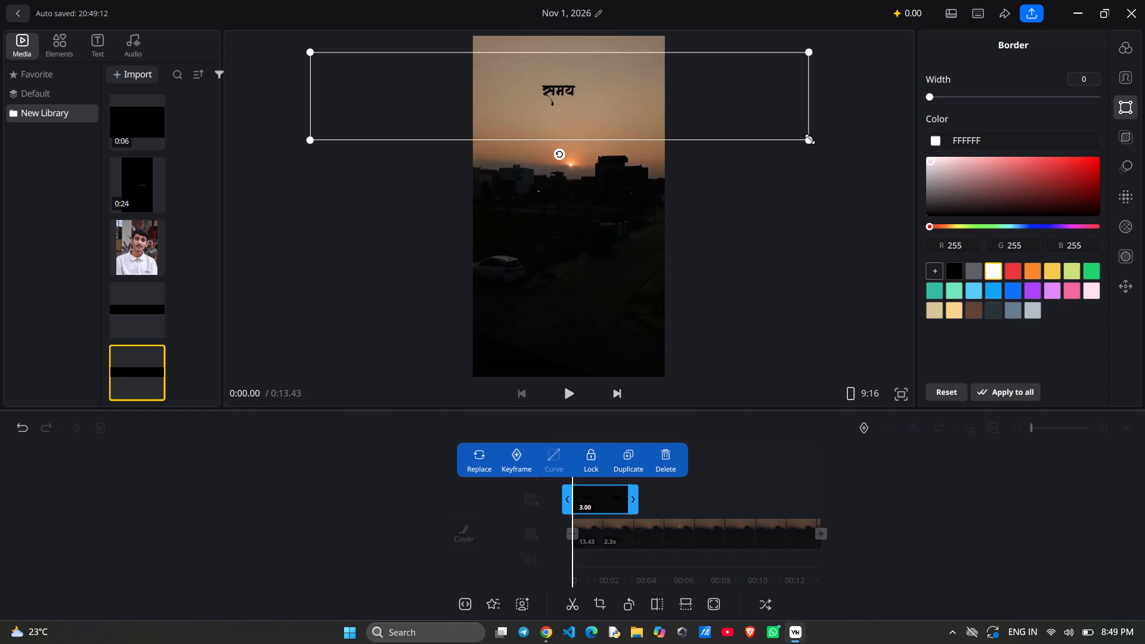
left_click_drag(809, 140, 1055, 330)
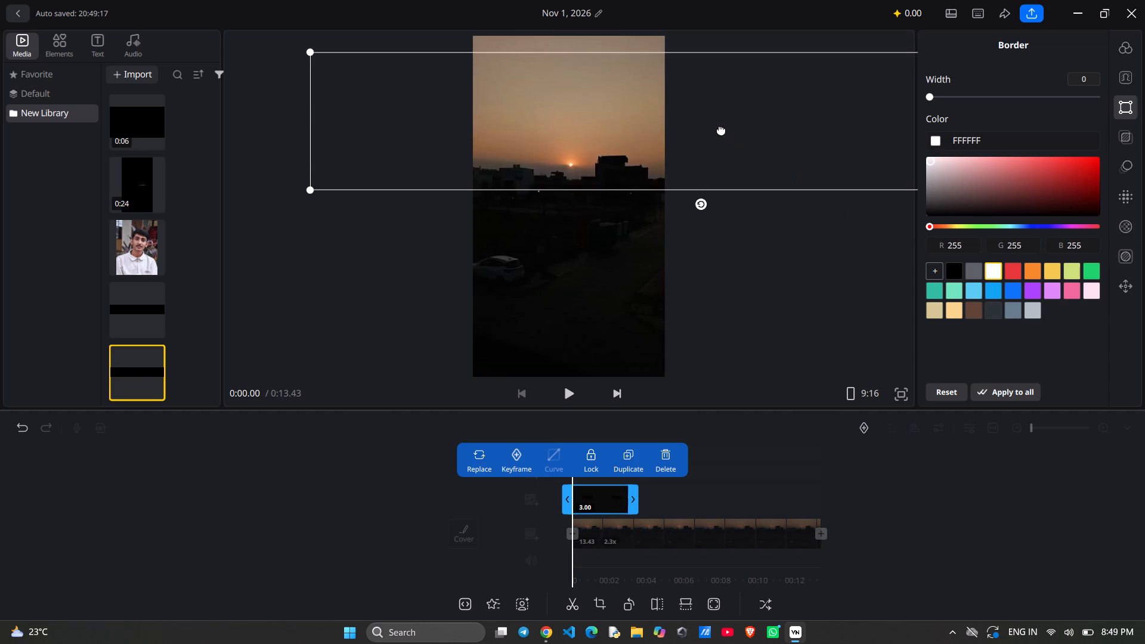
left_click_drag(720, 129, 589, 114)
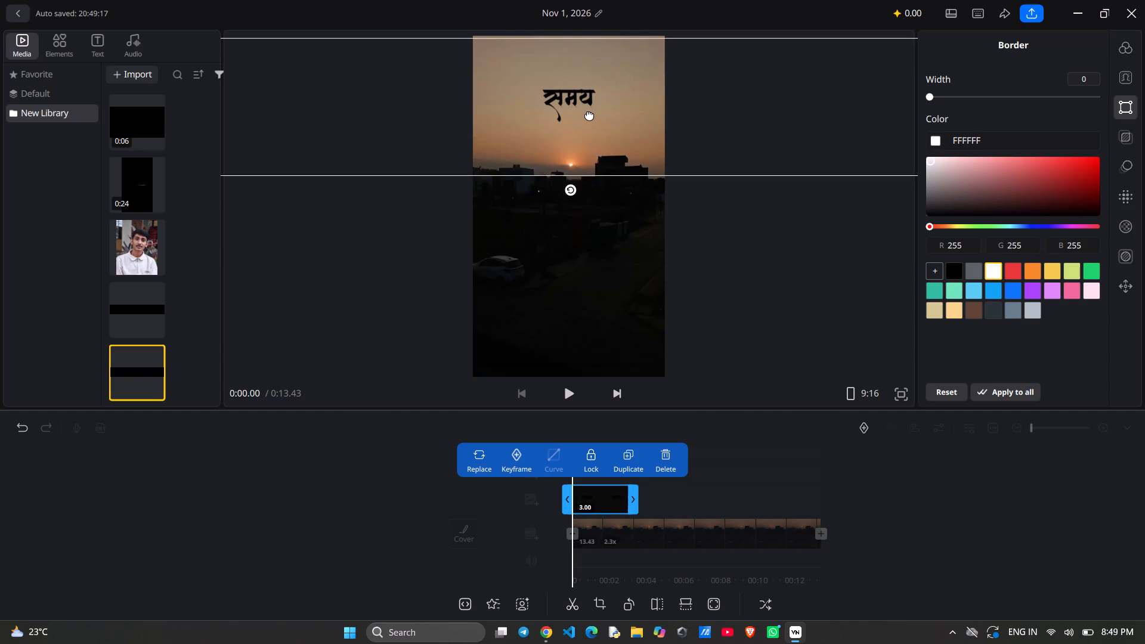
left_click_drag(589, 114, 589, 123)
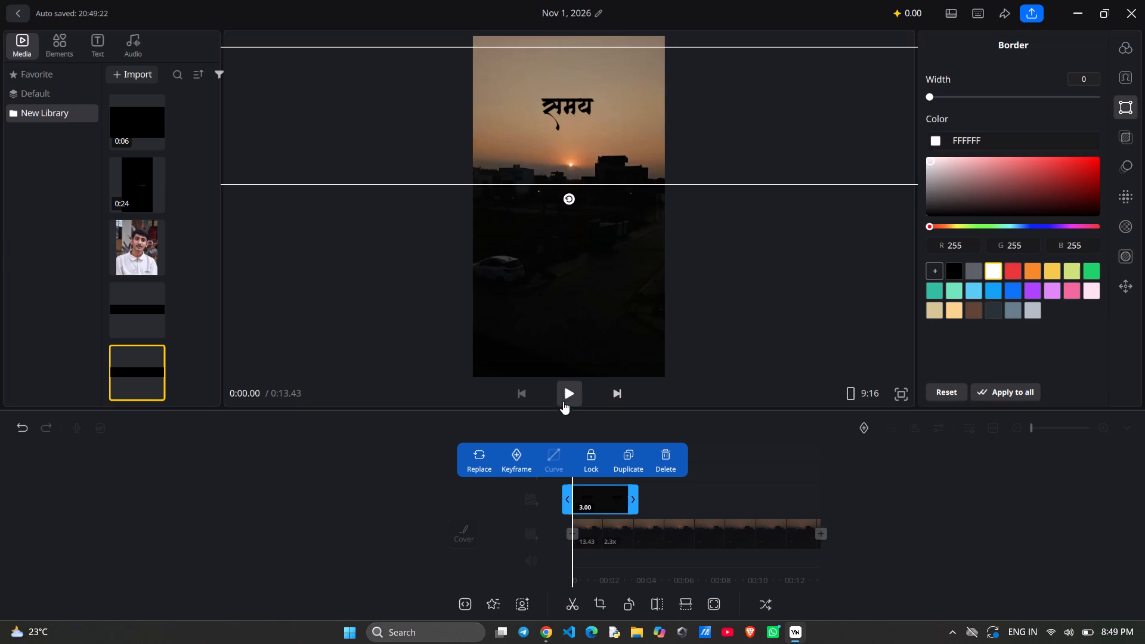
Play the video from the start to check the enlarged calligraphy title over the sunset.
left_click(562, 397)
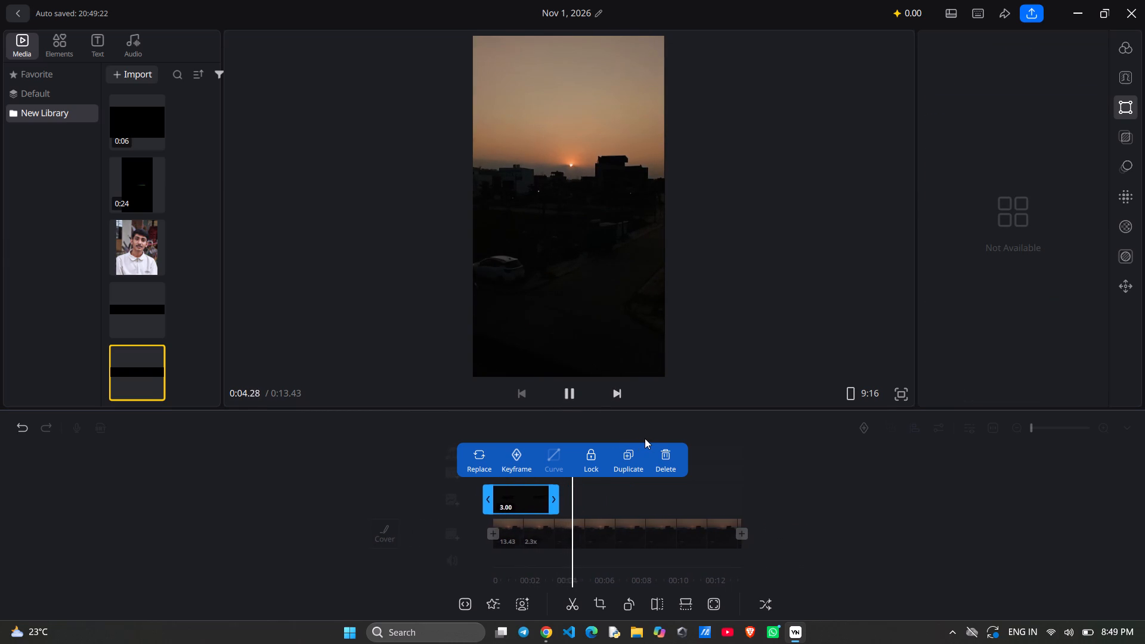
left_click(478, 497)
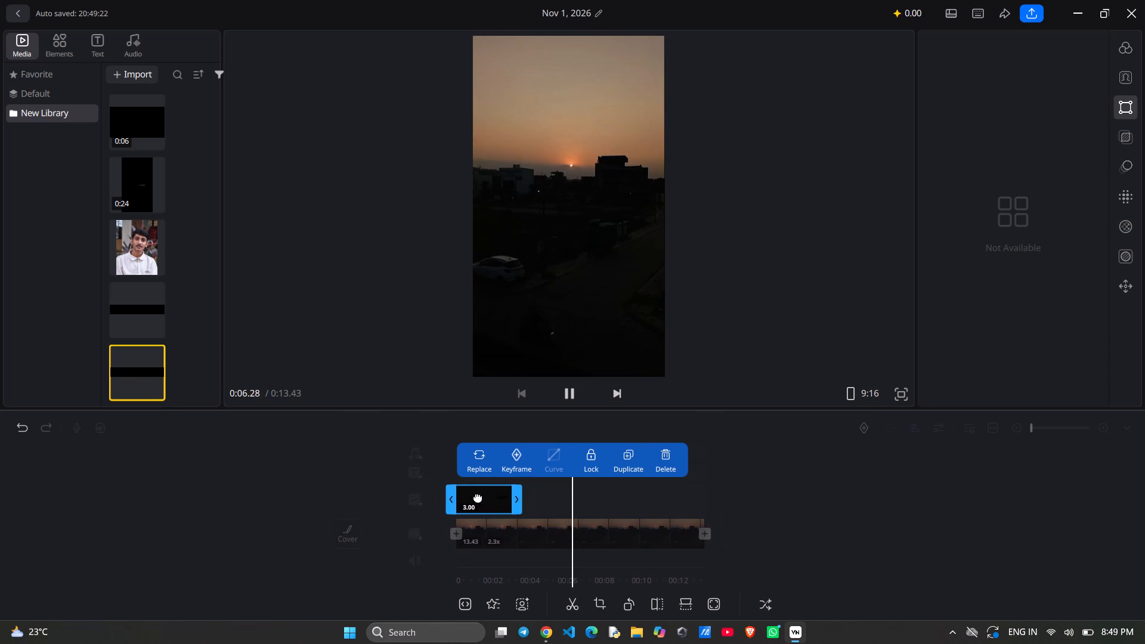
Switch to Chrome and clear the word "samaye" from the Fonts In Hindi text box.
left_click(547, 632)
scroll(409, 334, "up", 4)
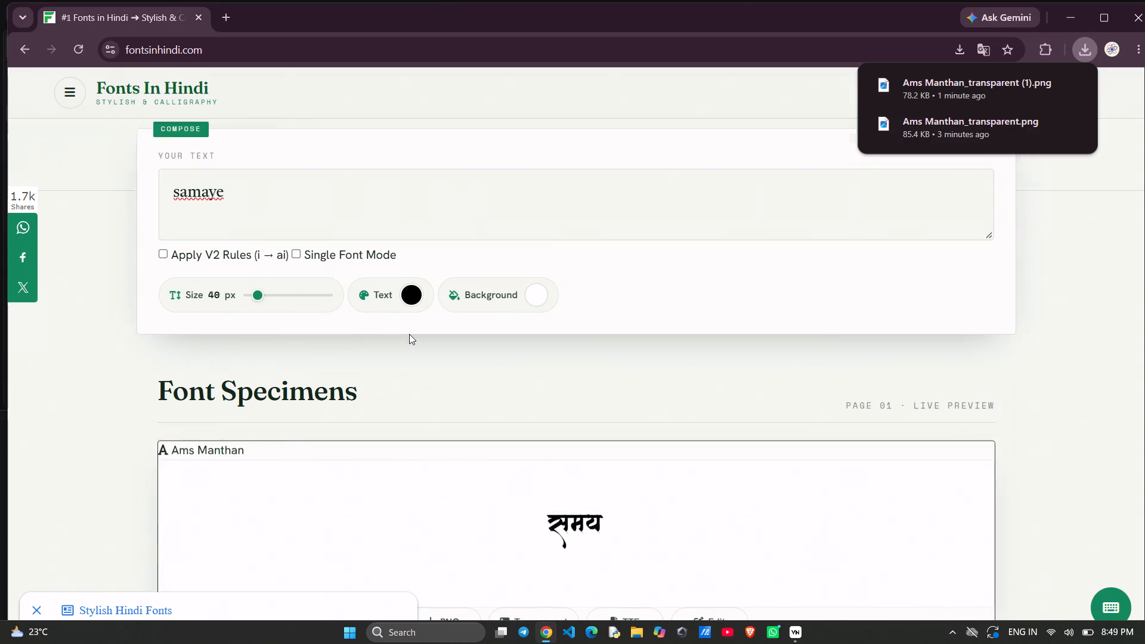
scroll(409, 334, "up", 3)
scroll(414, 488, "down", 3)
left_click_drag(313, 326, 315, 335)
left_click(315, 352)
key("BackSpace")
key("BackSpace")
key("BackSpace")
key("BackSpace")
key("BackSpace")
key("BackSpace")
key("BackSpace")
key("BackSpace")
key("BackSpace")
key("BackSpace")
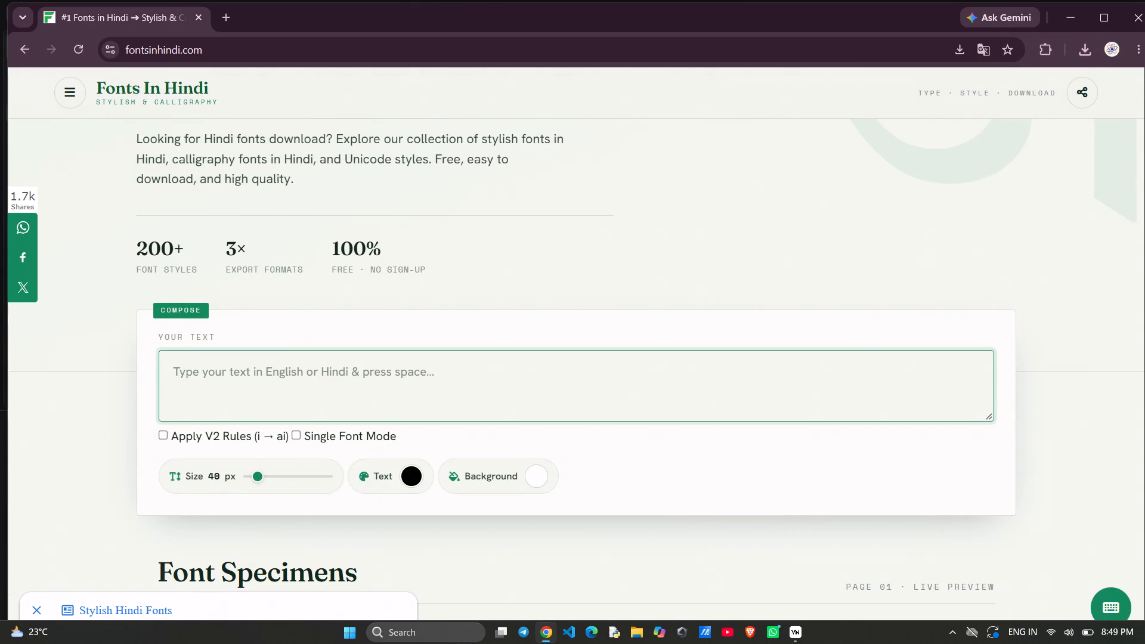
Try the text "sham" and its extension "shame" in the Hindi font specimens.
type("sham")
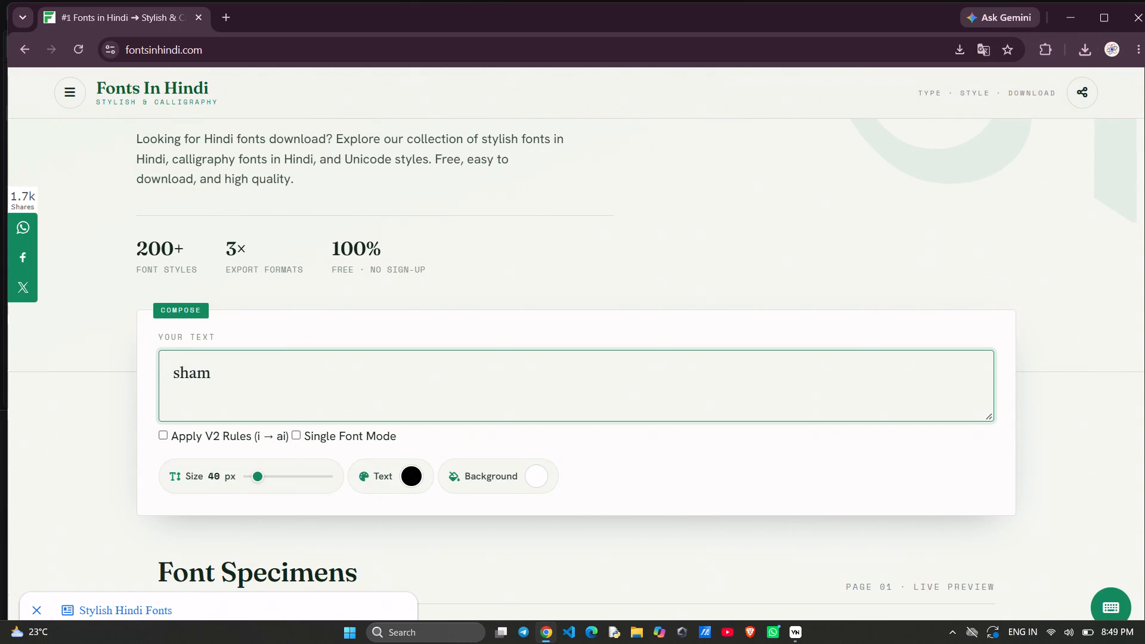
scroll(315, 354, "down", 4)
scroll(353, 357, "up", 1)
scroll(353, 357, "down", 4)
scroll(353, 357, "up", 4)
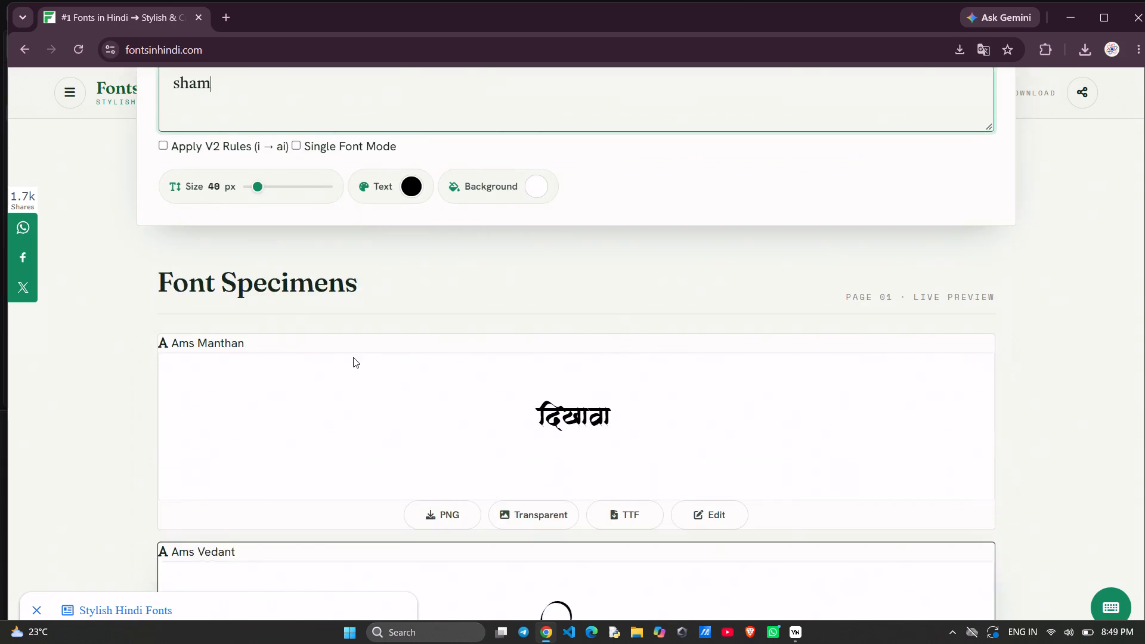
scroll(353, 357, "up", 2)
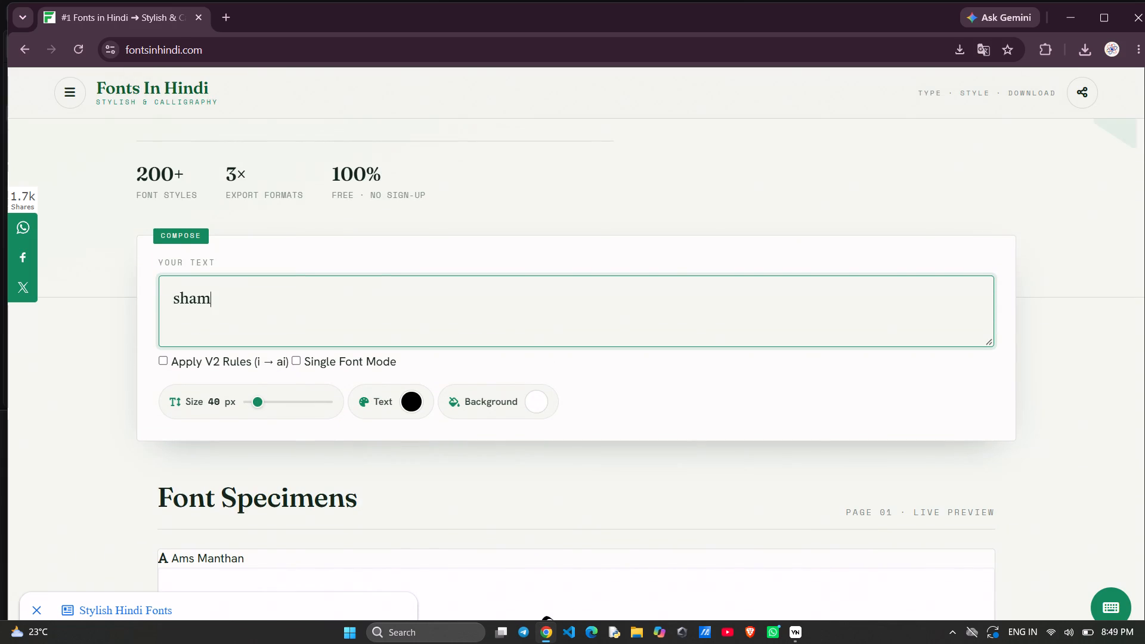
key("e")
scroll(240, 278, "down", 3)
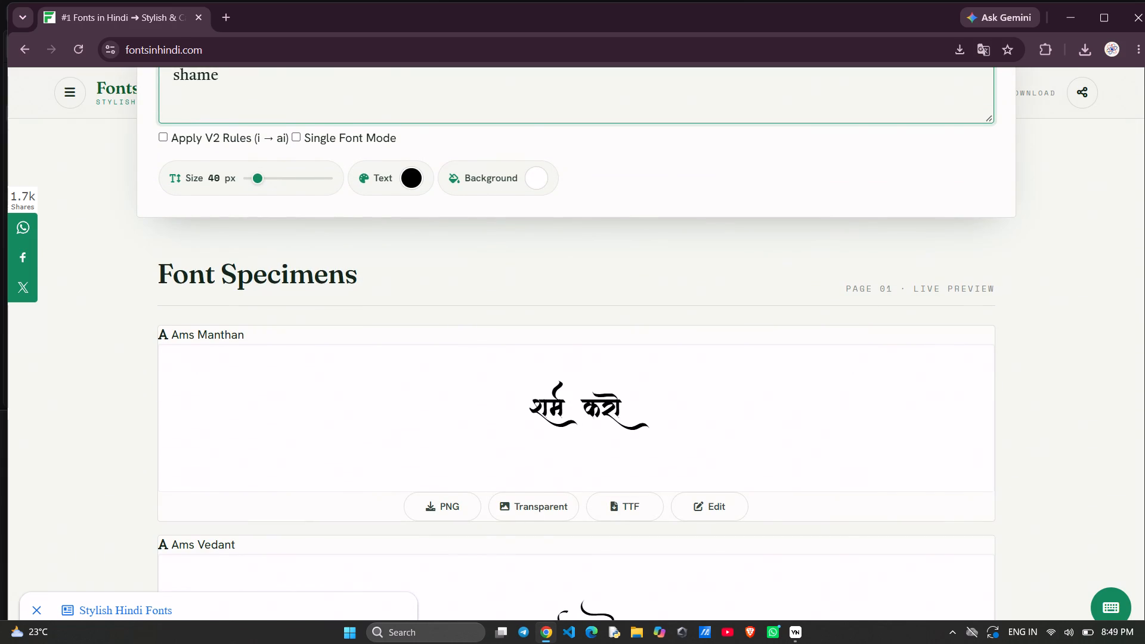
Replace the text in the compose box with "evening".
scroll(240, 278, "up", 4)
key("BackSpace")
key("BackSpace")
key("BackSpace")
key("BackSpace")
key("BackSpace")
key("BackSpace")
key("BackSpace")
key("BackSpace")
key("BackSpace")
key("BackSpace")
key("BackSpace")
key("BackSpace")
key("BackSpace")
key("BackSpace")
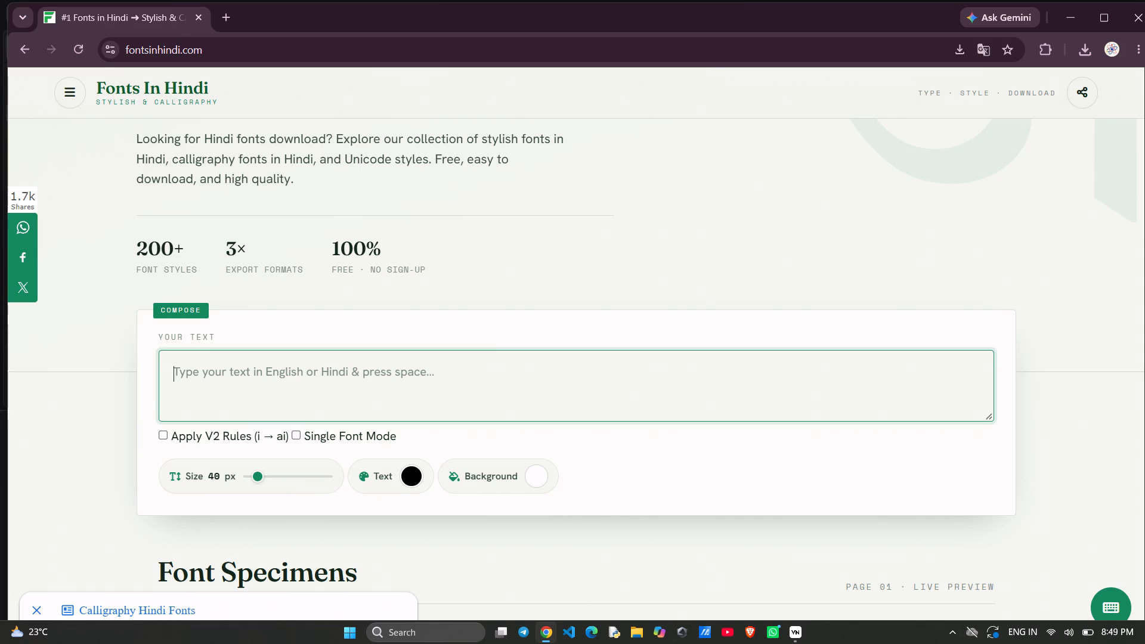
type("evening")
Examine how the word is rendered in the Hindi font specimens, from Ams Manthan down past Ams Sudha.
scroll(250, 295, "down", 3)
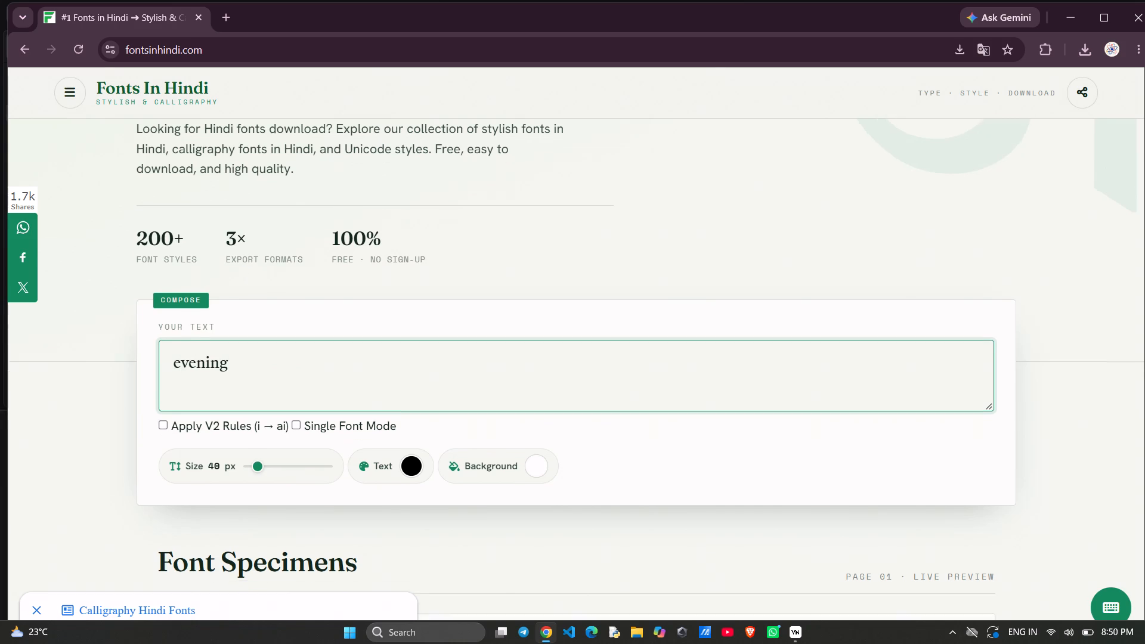
scroll(256, 325, "down", 1)
scroll(491, 473, "down", 2)
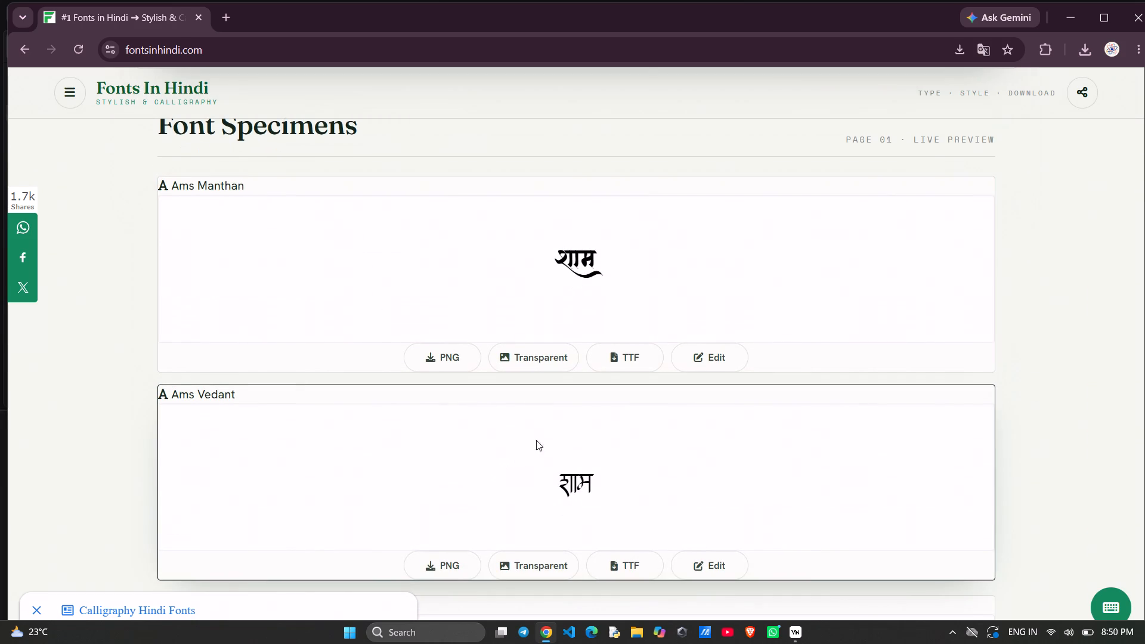
scroll(538, 411, "down", 6)
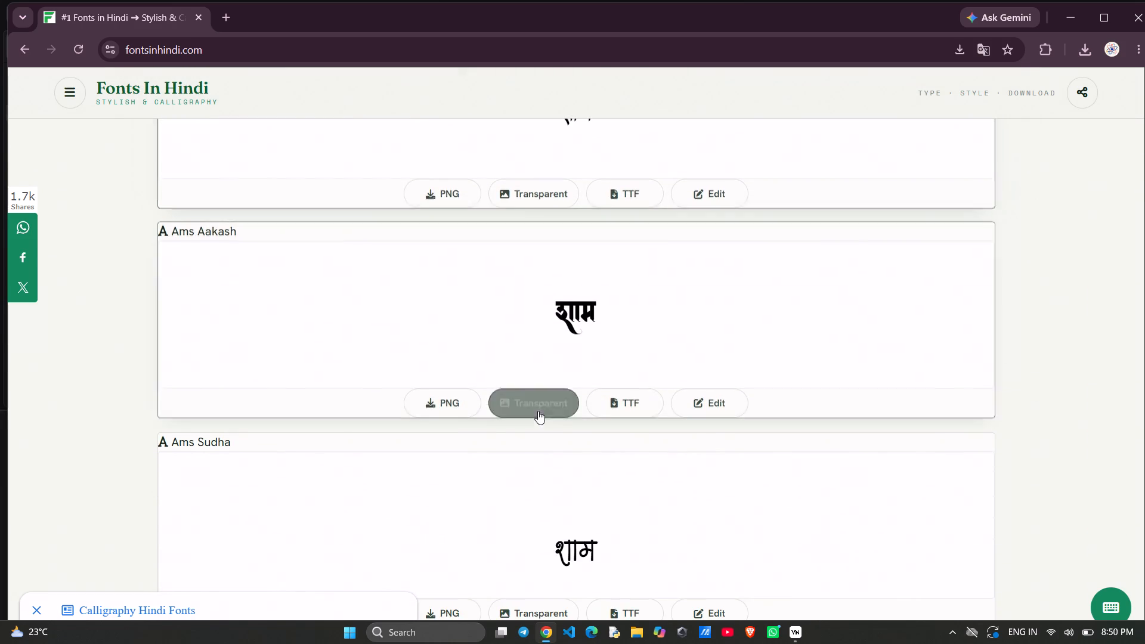
scroll(538, 411, "down", 1)
scroll(538, 411, "up", 11)
scroll(379, 250, "up", 1)
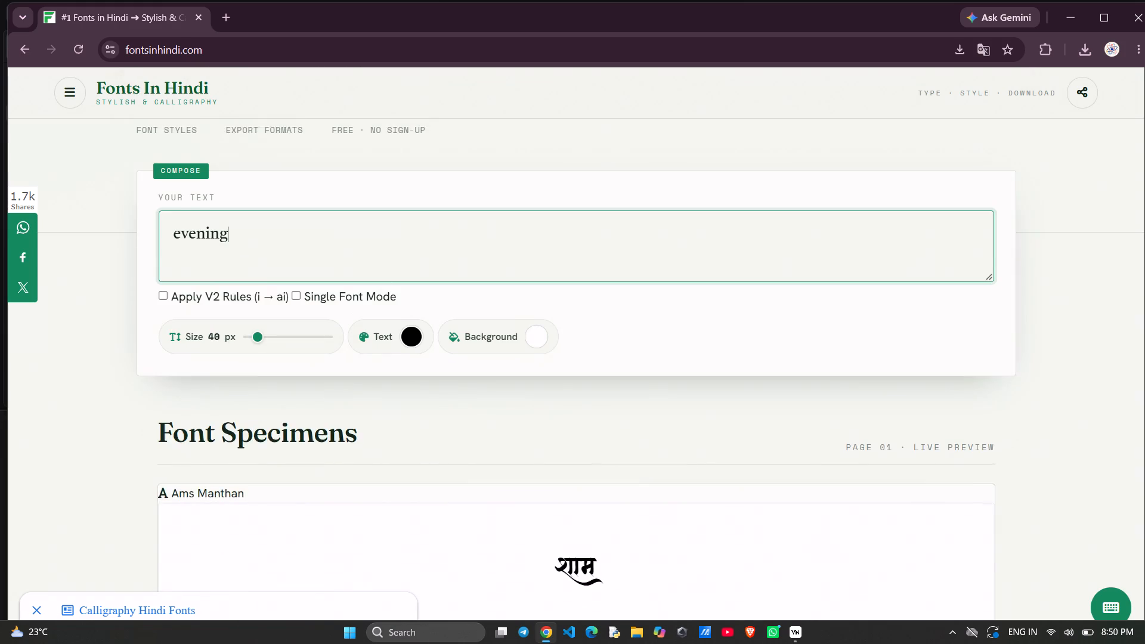
Replace the text in the compose box with "indore".
key("BackSpace")
key("BackSpace")
key("BackSpace")
key("BackSpace")
key("BackSpace")
key("BackSpace")
key("BackSpace")
key("BackSpace")
key("BackSpace")
key("BackSpace")
key("BackSpace")
key("BackSpace")
key("BackSpace")
key("BackSpace")
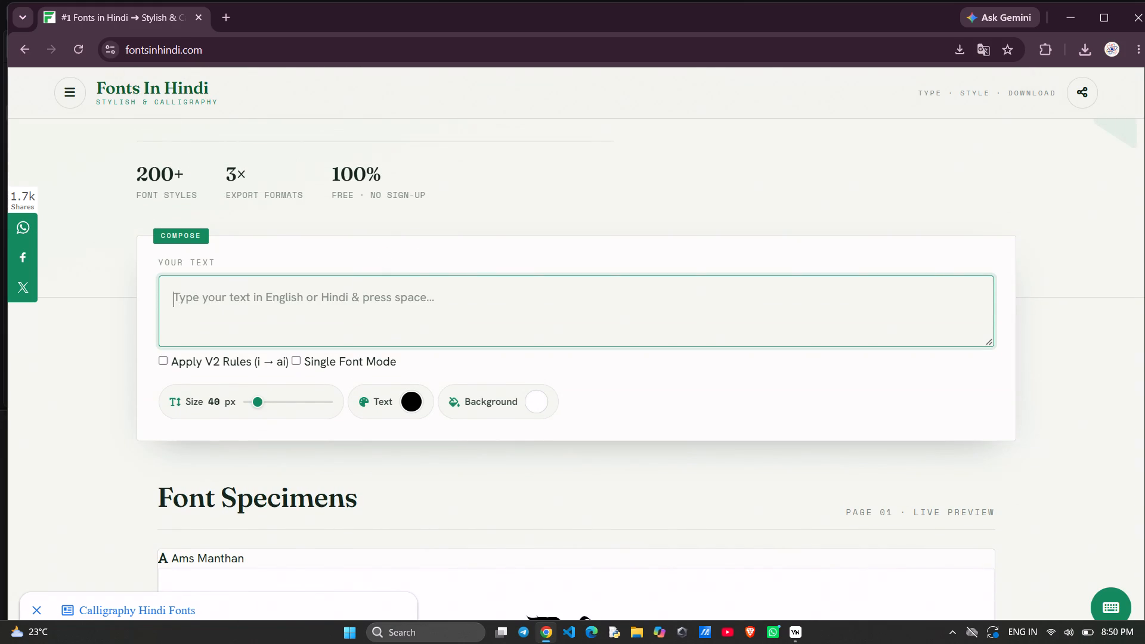
type("int")
key("BackSpace")
type("dore")
Download the Ams Manthan specimen of the word as a transparent image.
scroll(355, 297, "down", 3)
scroll(385, 345, "down", 2)
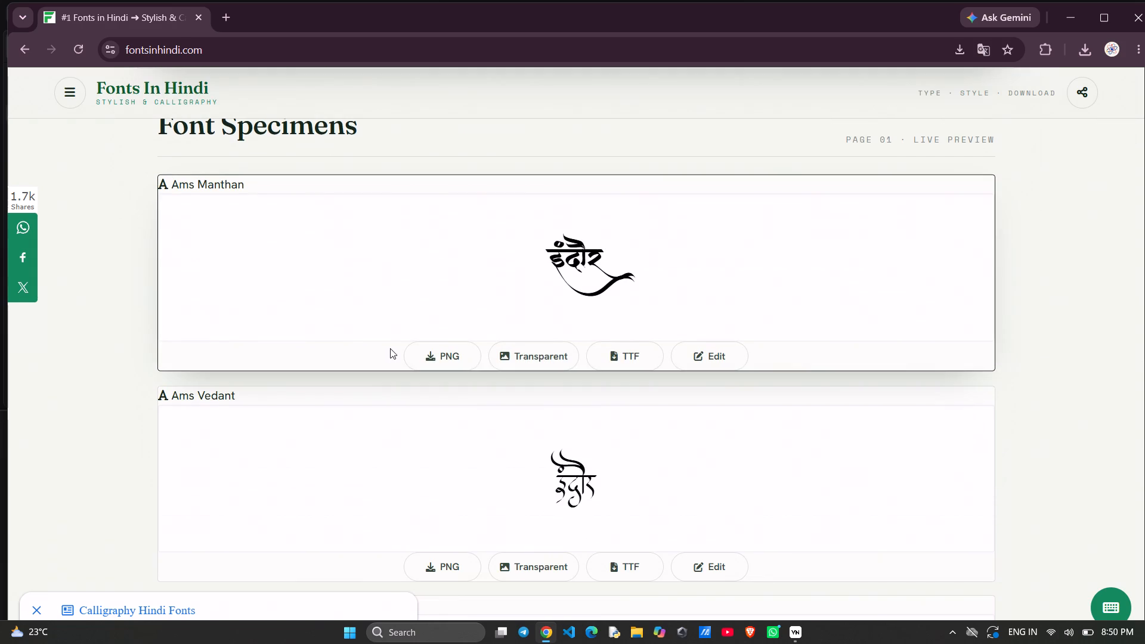
scroll(587, 385, "down", 1)
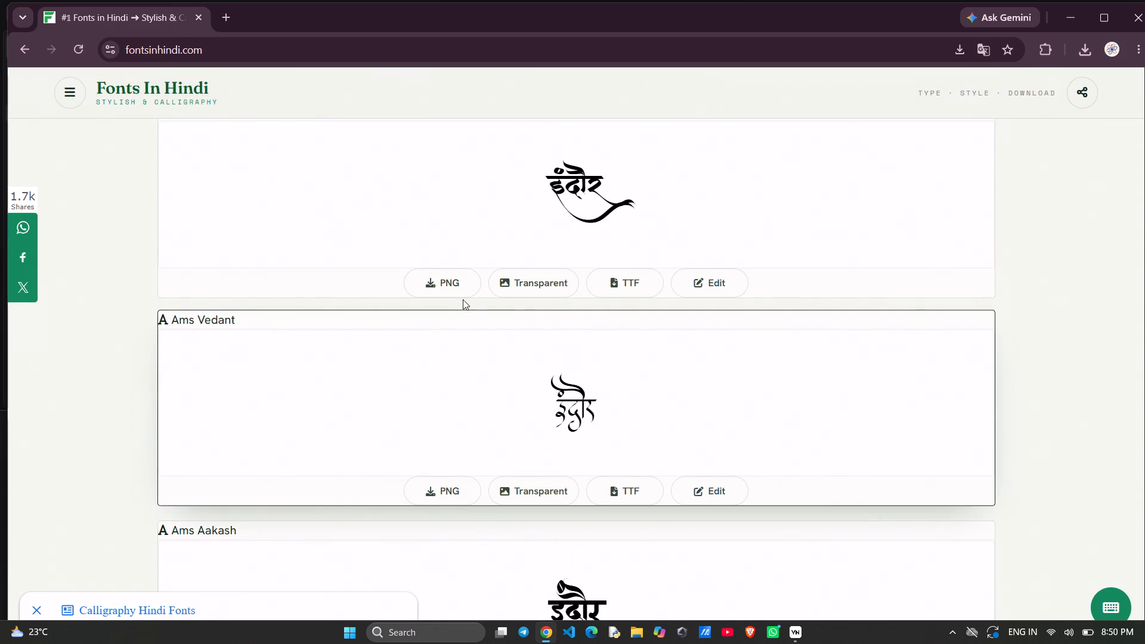
left_click(516, 277)
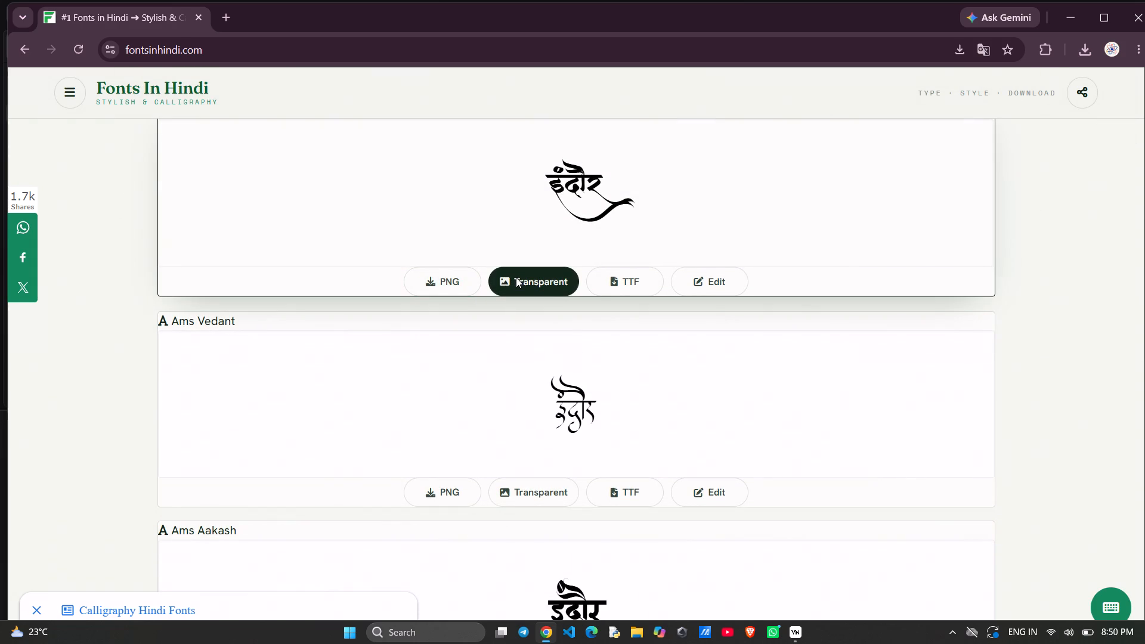
Download the Ams Manthan font as a TTF file and open "Ams Manthan.ttf" from the recent downloads.
left_click(642, 277)
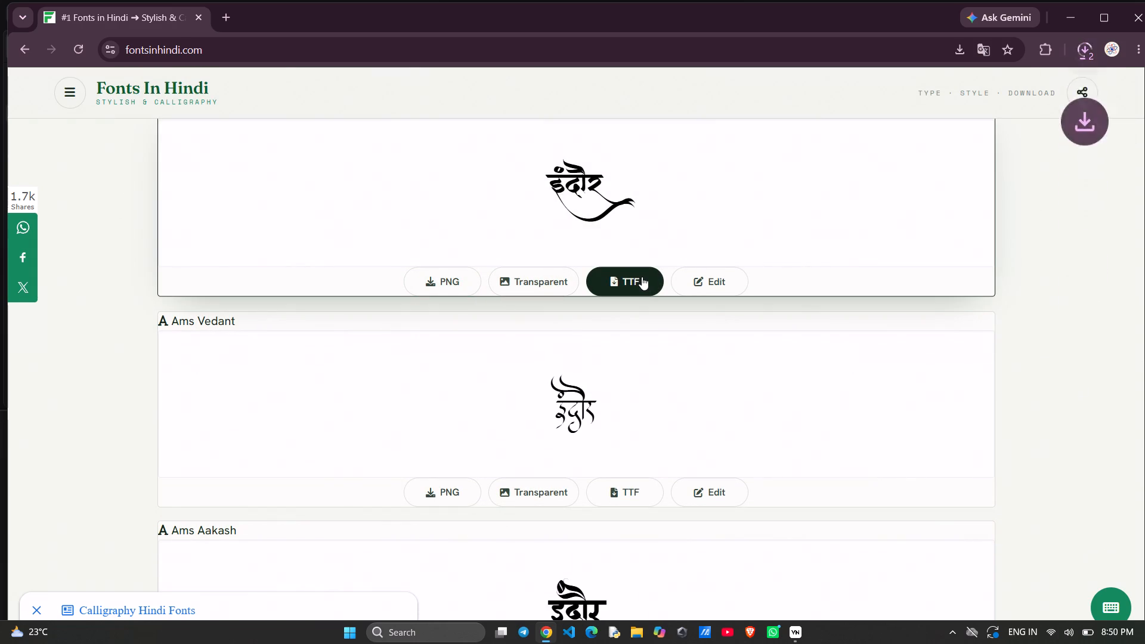
left_click(1083, 47)
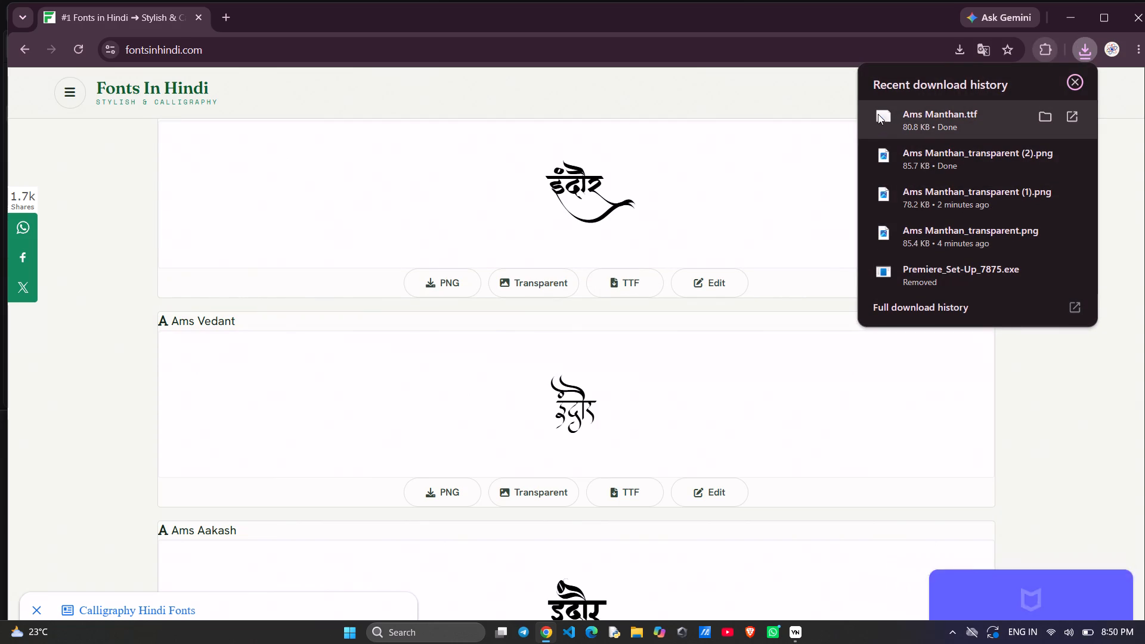
double_click(879, 114)
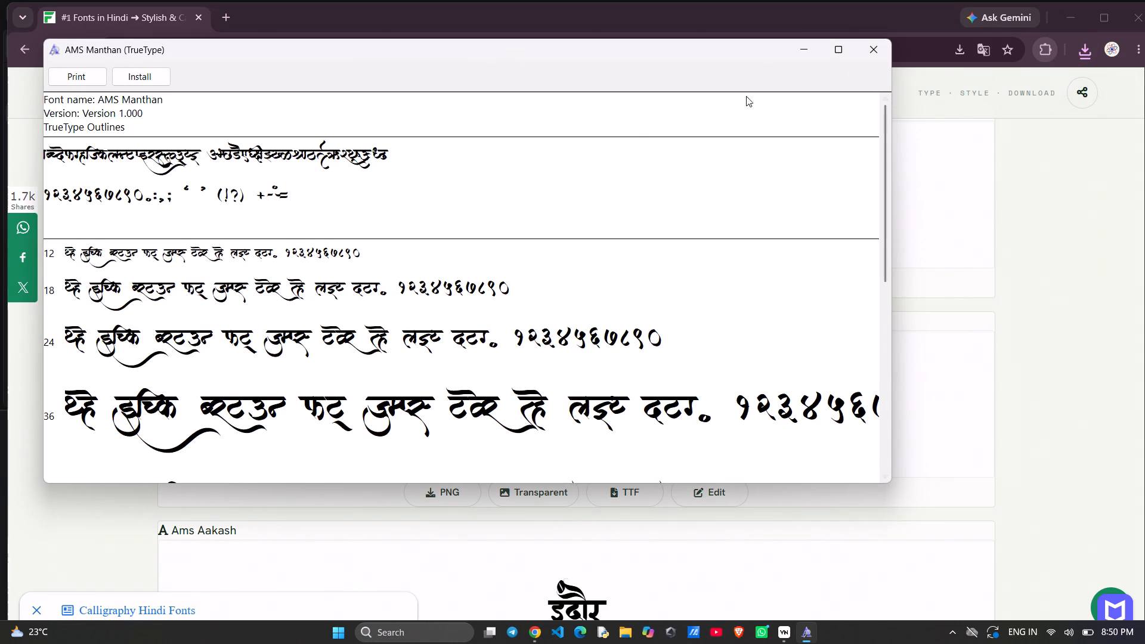
Close the AMS Manthan font preview and switch back to the VN editor.
left_click(876, 52)
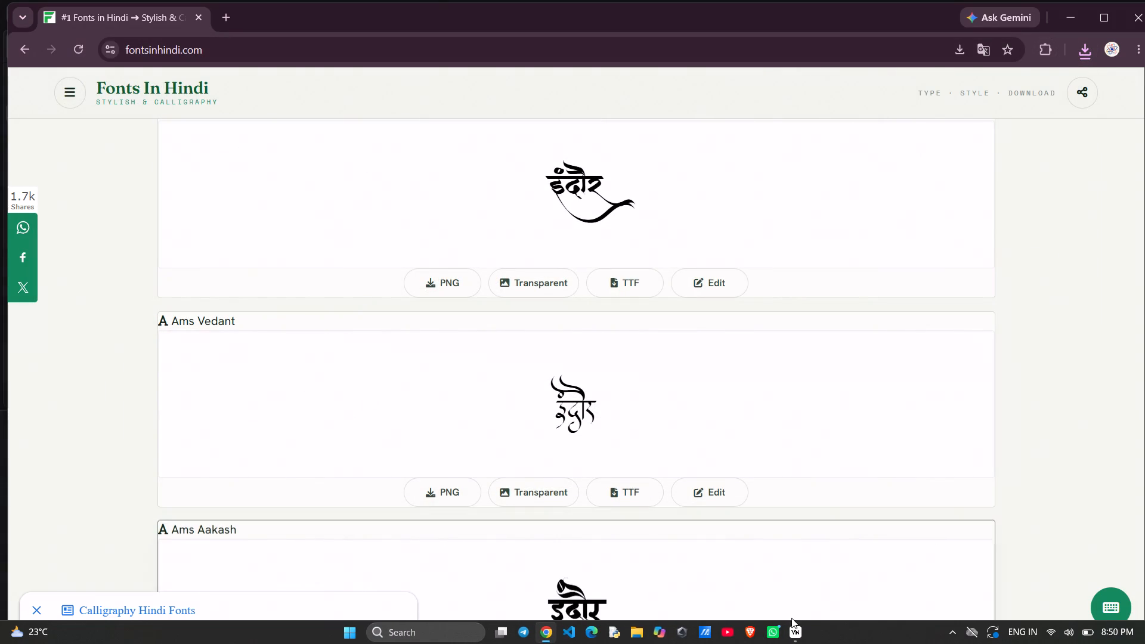
left_click(793, 623)
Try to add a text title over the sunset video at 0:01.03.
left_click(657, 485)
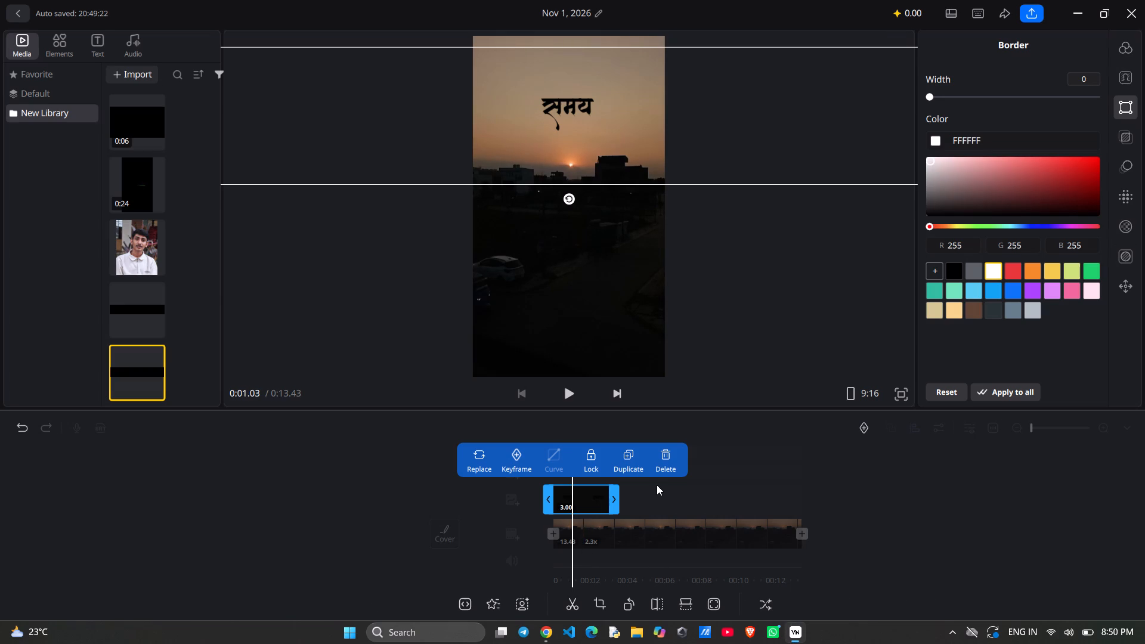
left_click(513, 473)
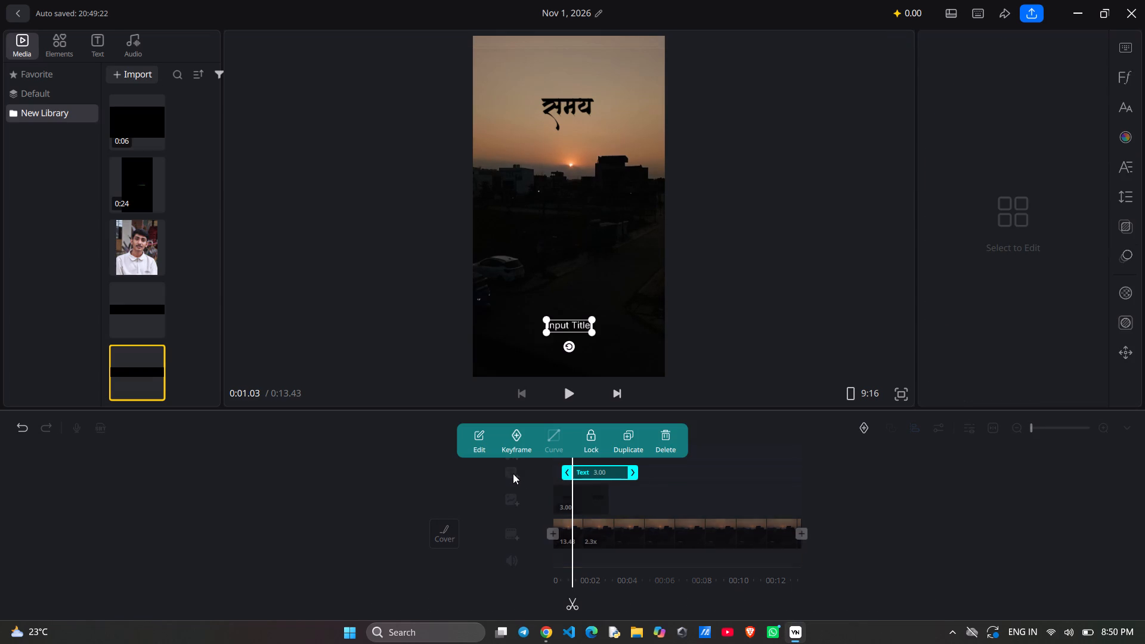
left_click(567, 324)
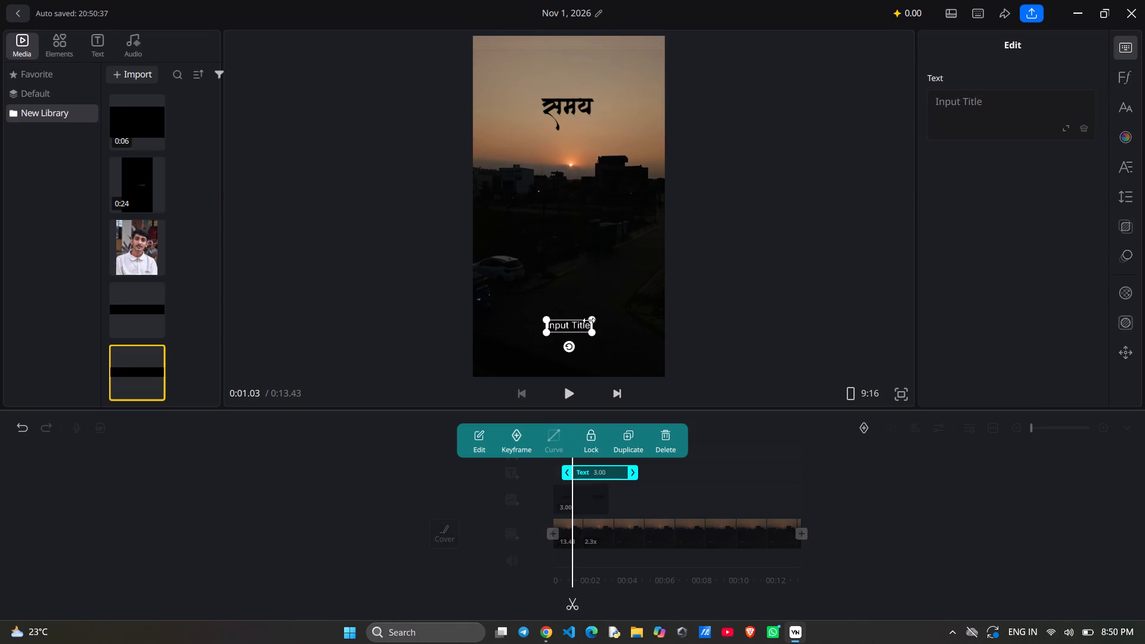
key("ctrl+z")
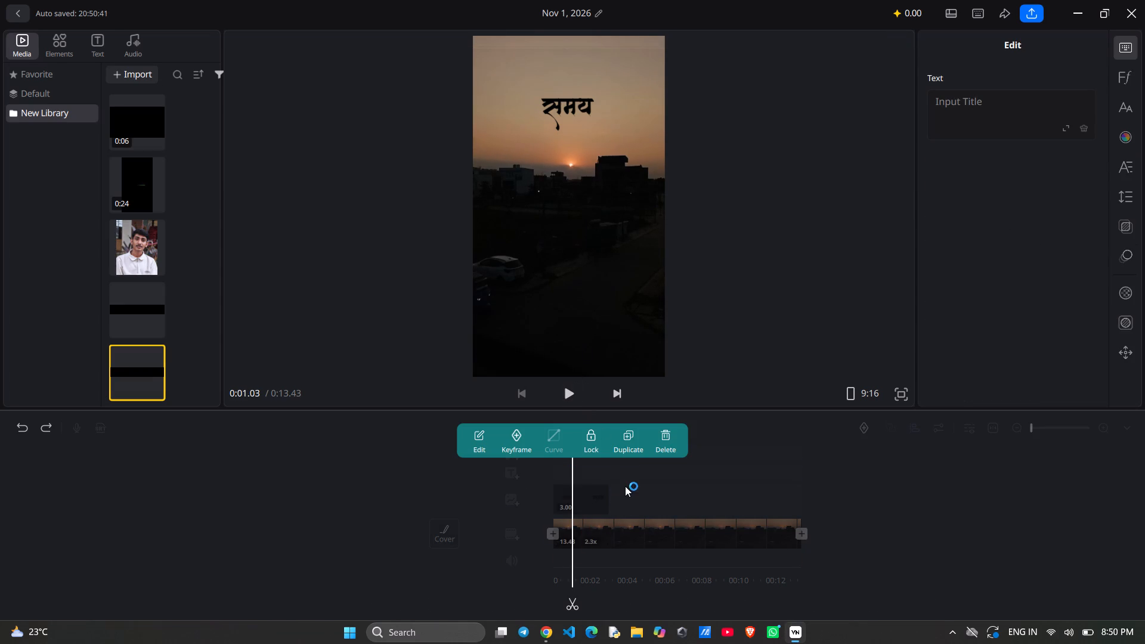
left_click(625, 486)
Import the image "Ams Manthan_transparent (2)" from Downloads into the New Library media.
left_click(135, 68)
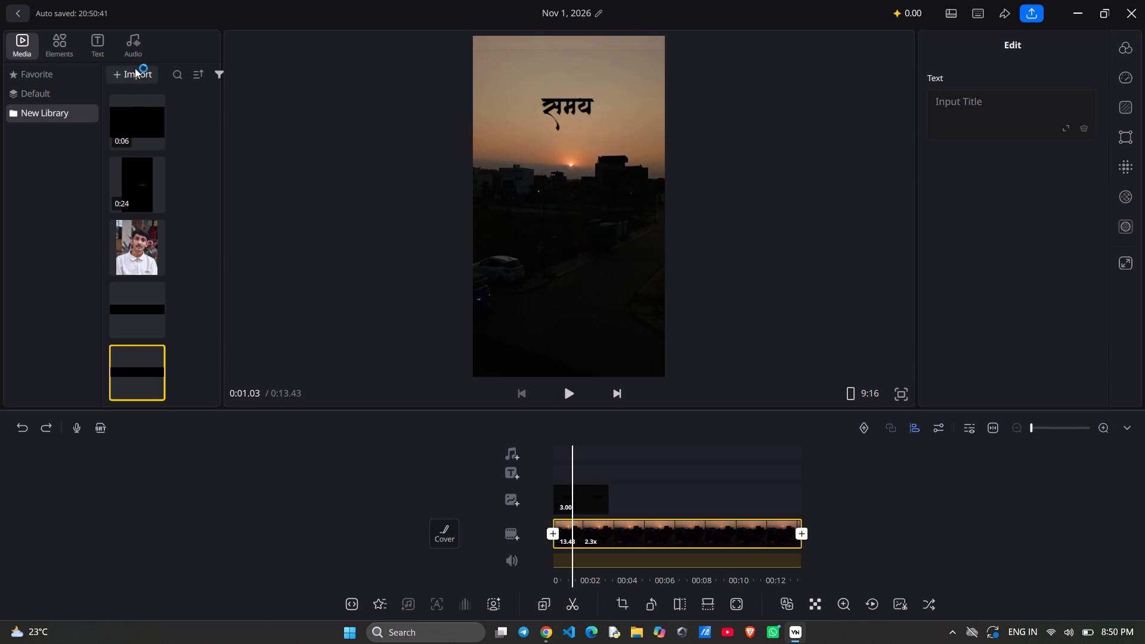
left_click(173, 139)
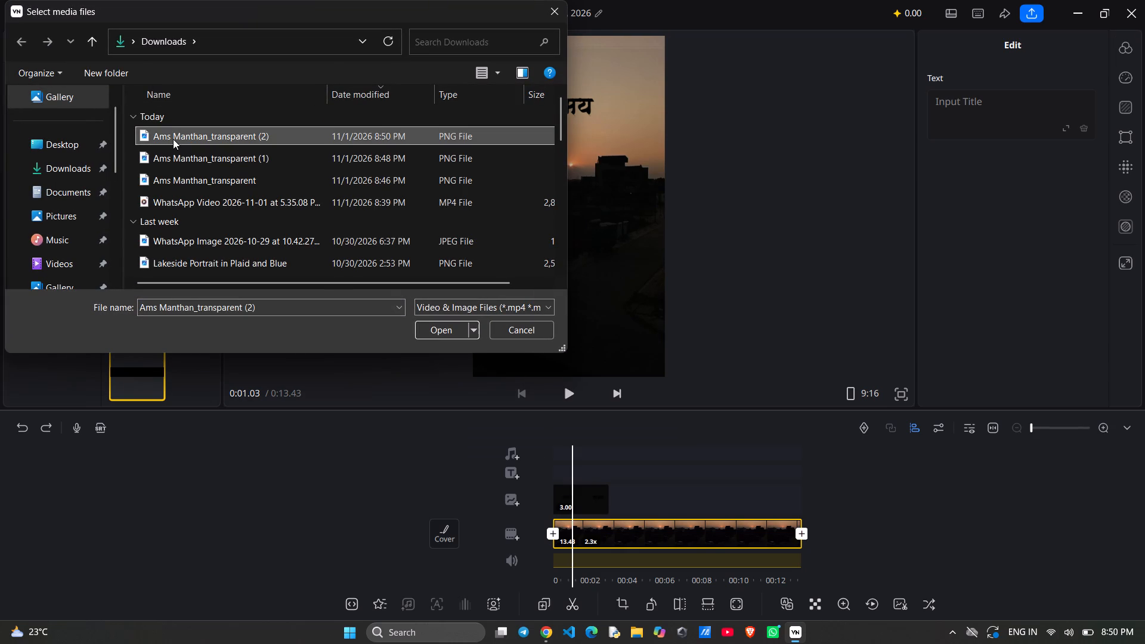
key("Return")
scroll(423, 449, "down", 2)
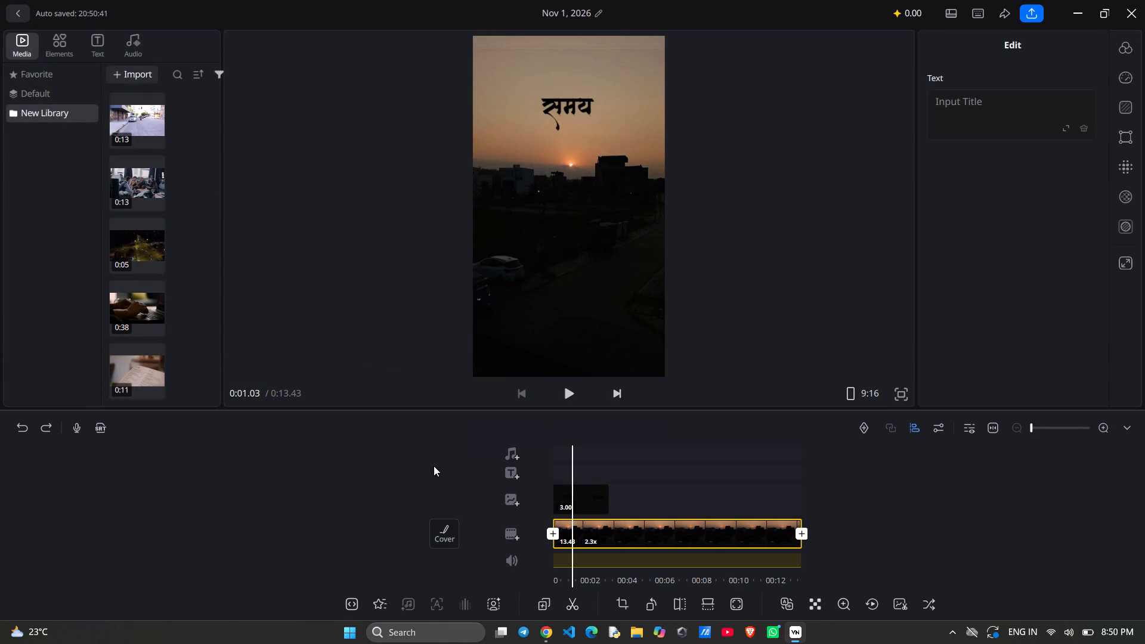
scroll(434, 466, "down", 2)
scroll(128, 354, "down", 17)
scroll(176, 365, "down", 13)
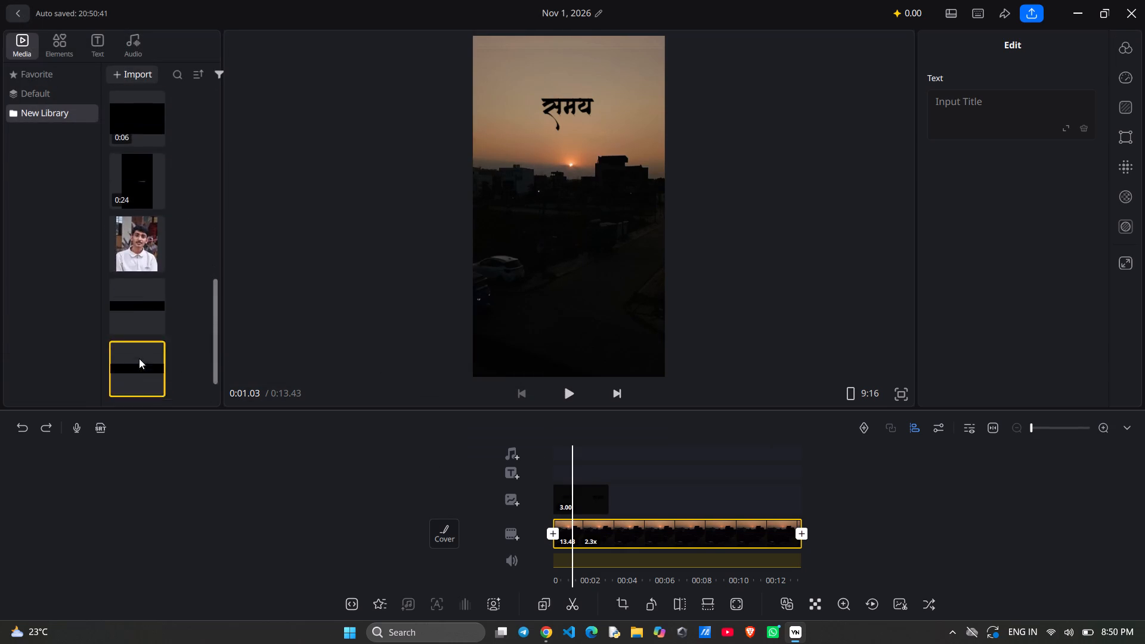
scroll(139, 358, "down", 5)
Replace the calligraphy overlay image in the sky with "Ams Manthan_transparent (2)" from Downloads.
left_click(583, 498)
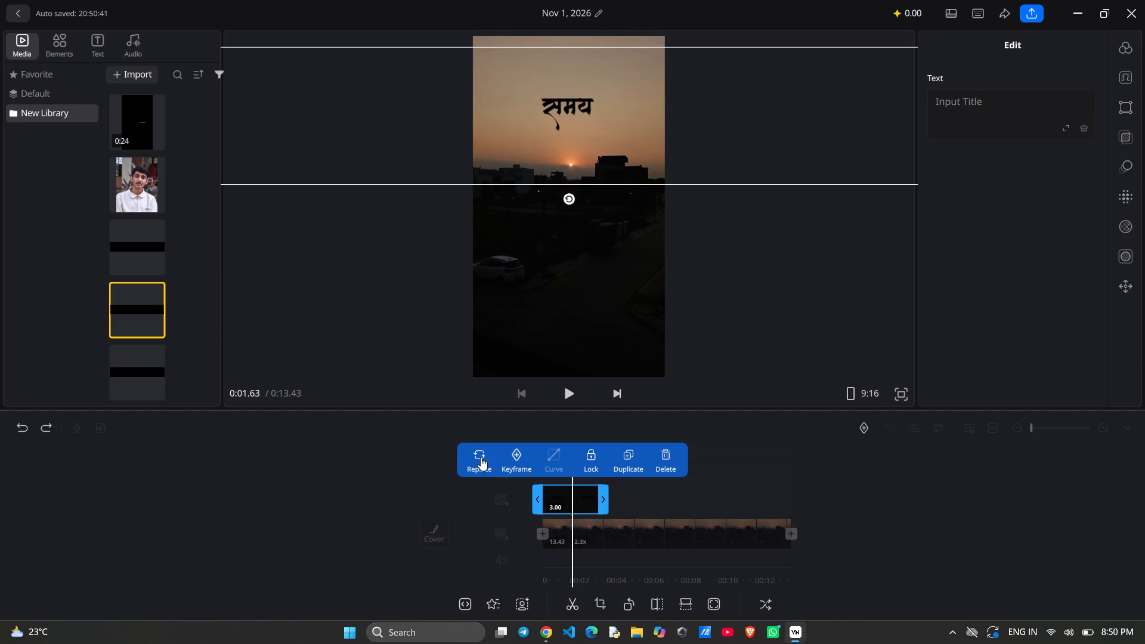
left_click(474, 456)
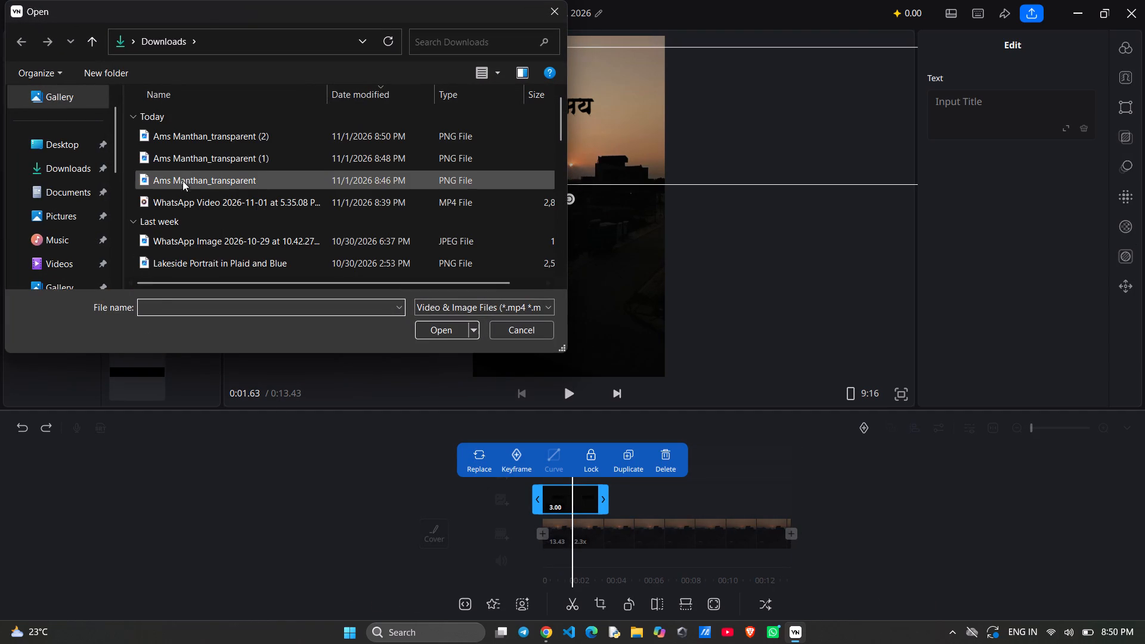
left_click(185, 143)
key("Return")
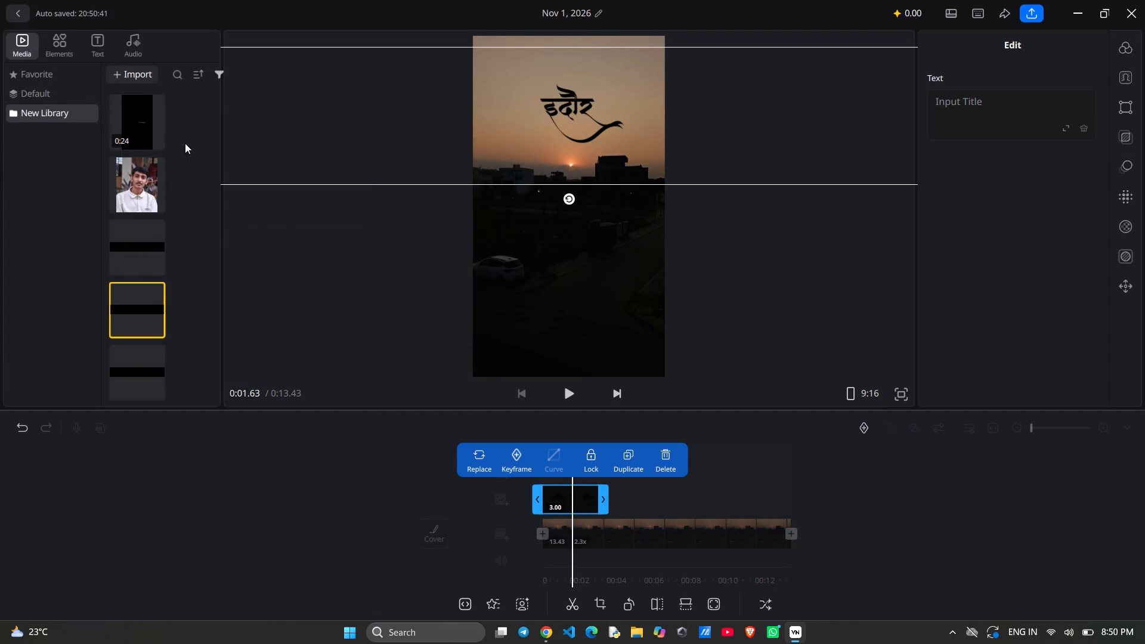
Refit the sunset clip to the 9:16 frame with Fill.
left_click(528, 297)
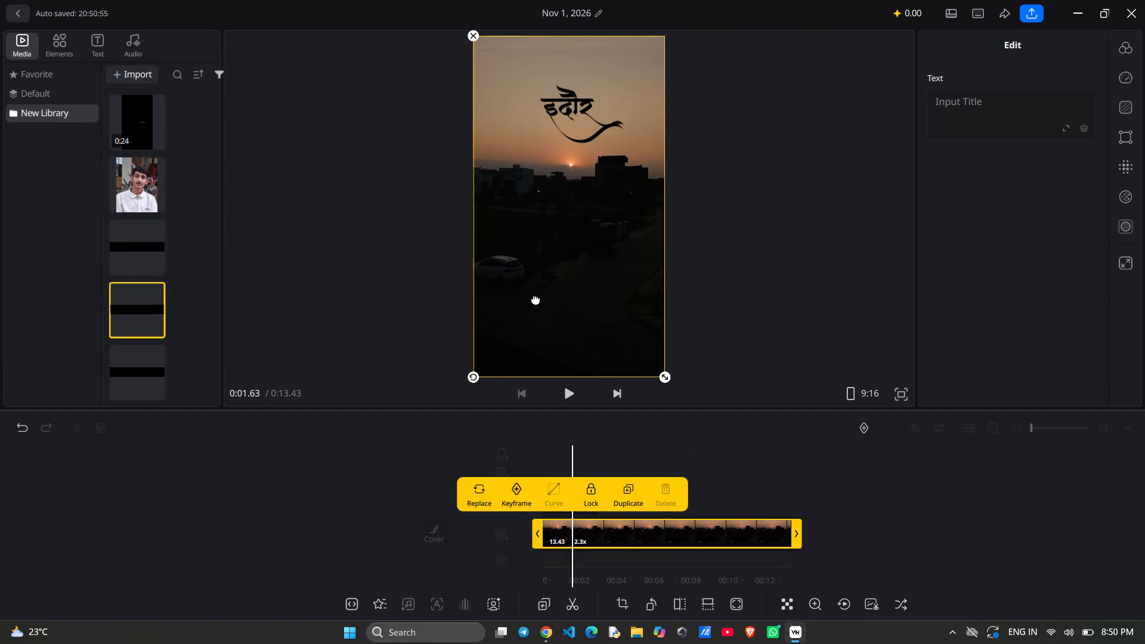
left_click(564, 109)
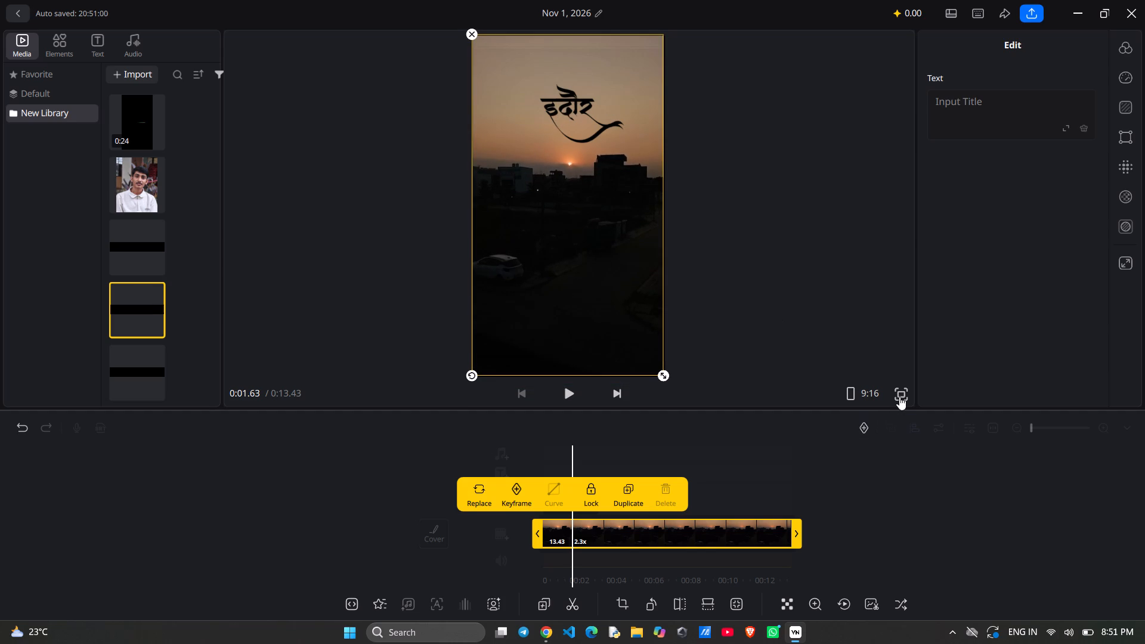
left_click(729, 600)
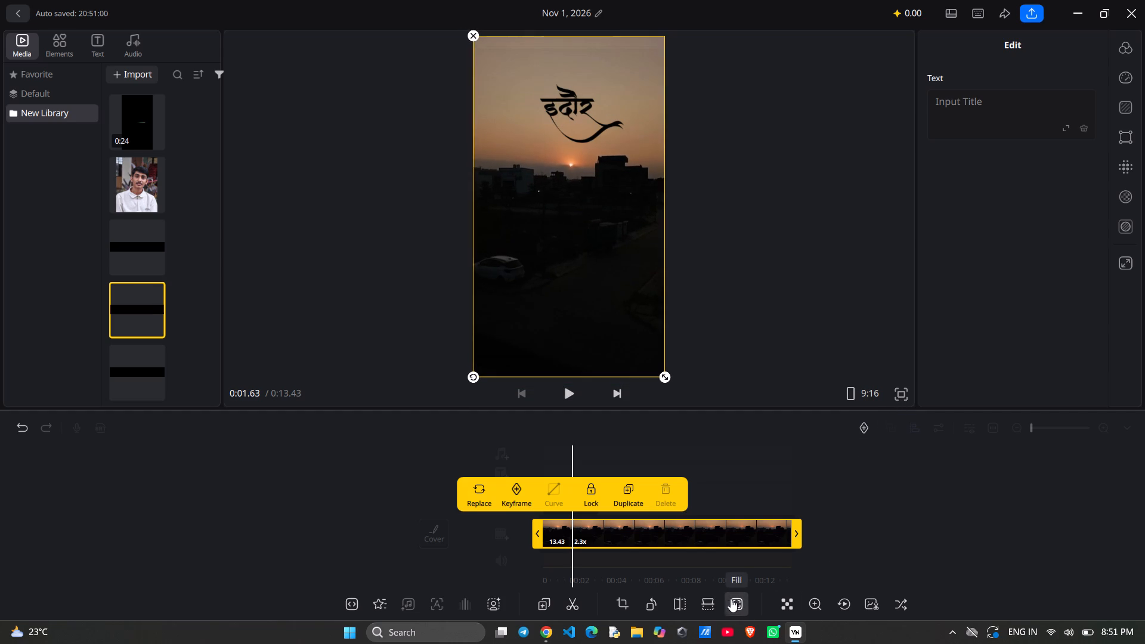
left_click(559, 110)
left_click(559, 110)
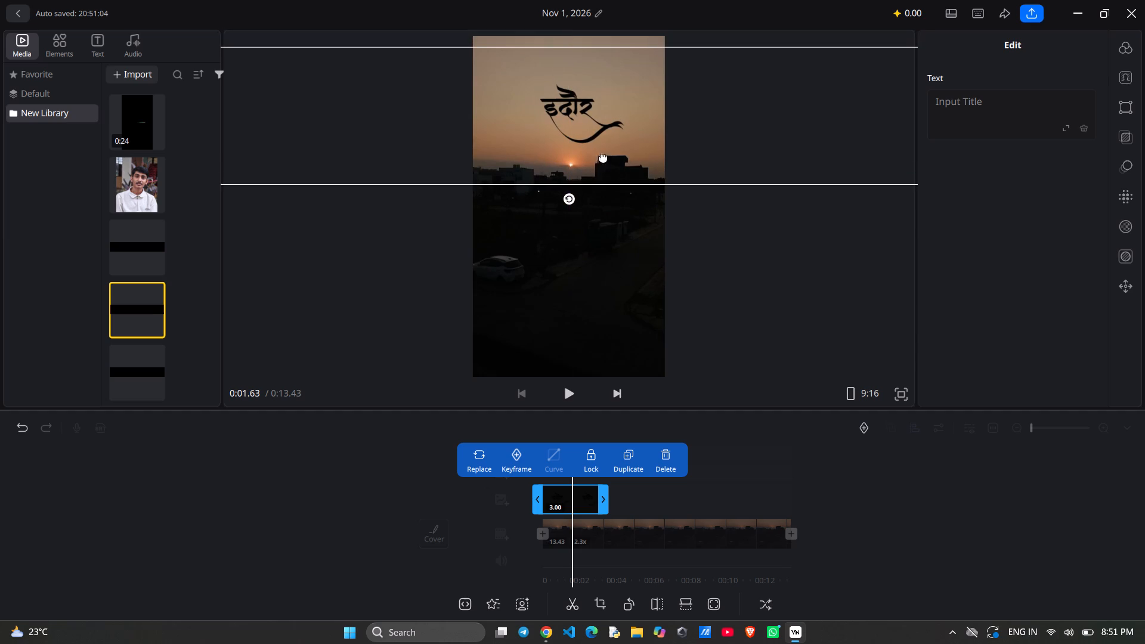
left_click(791, 301)
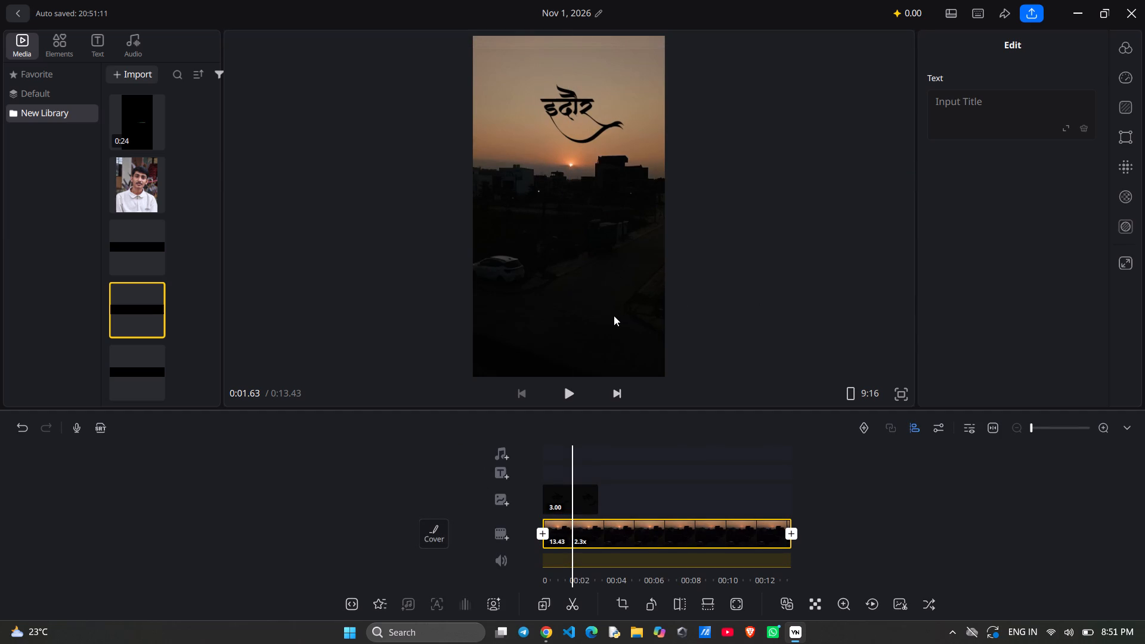
Extend the इंदौर title overlay to 13.43 s so it spans the whole sunset clip.
key("space")
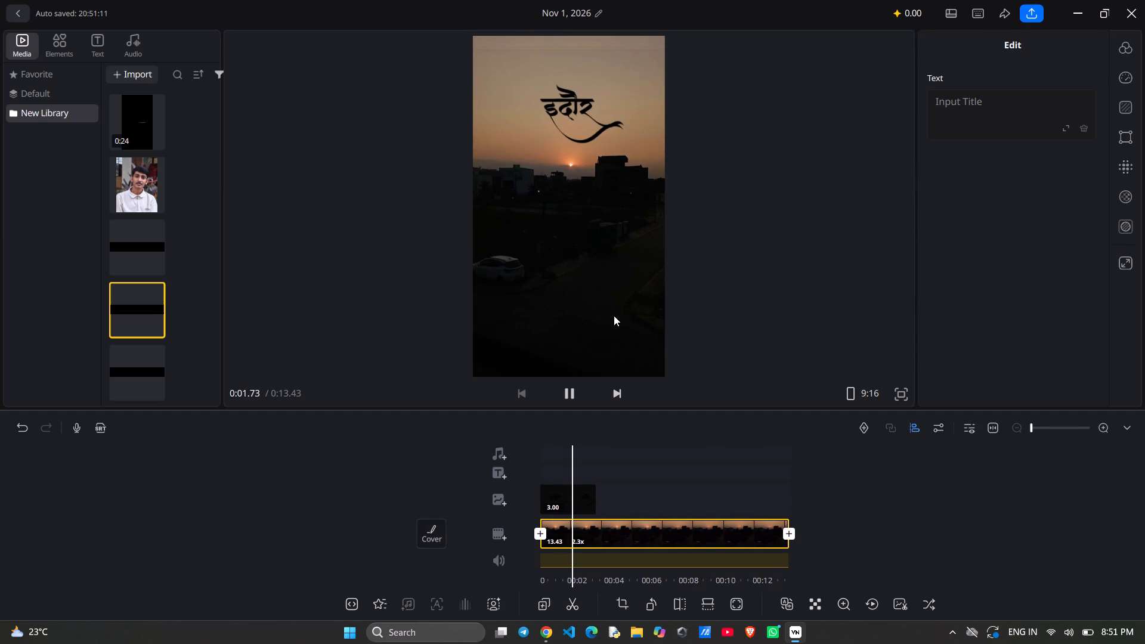
left_click(548, 501)
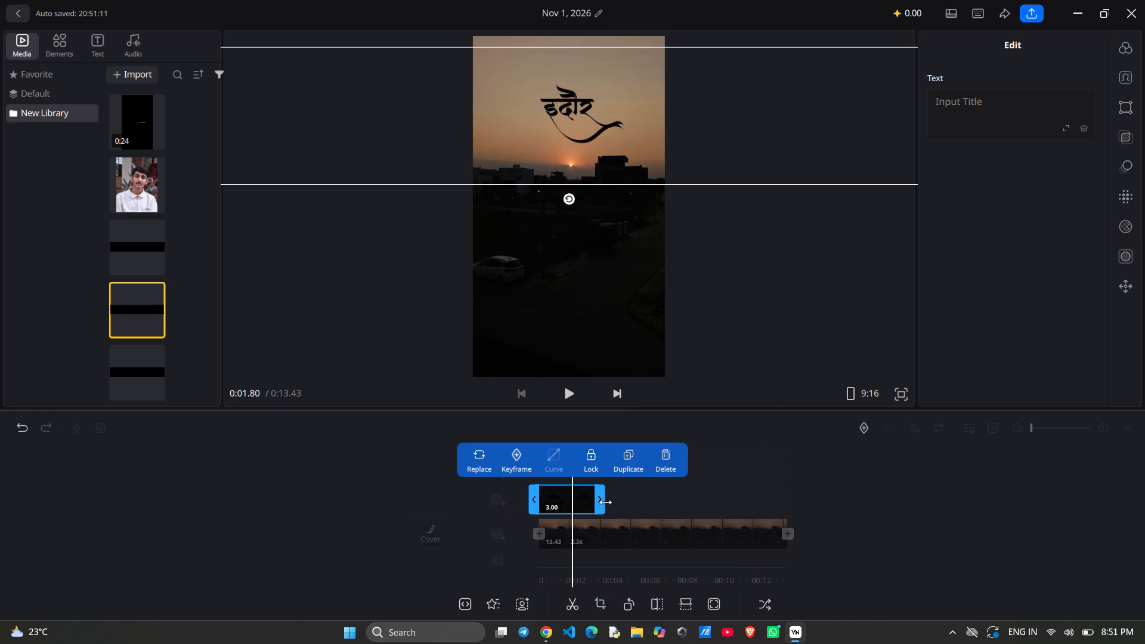
left_click_drag(599, 500, 827, 496)
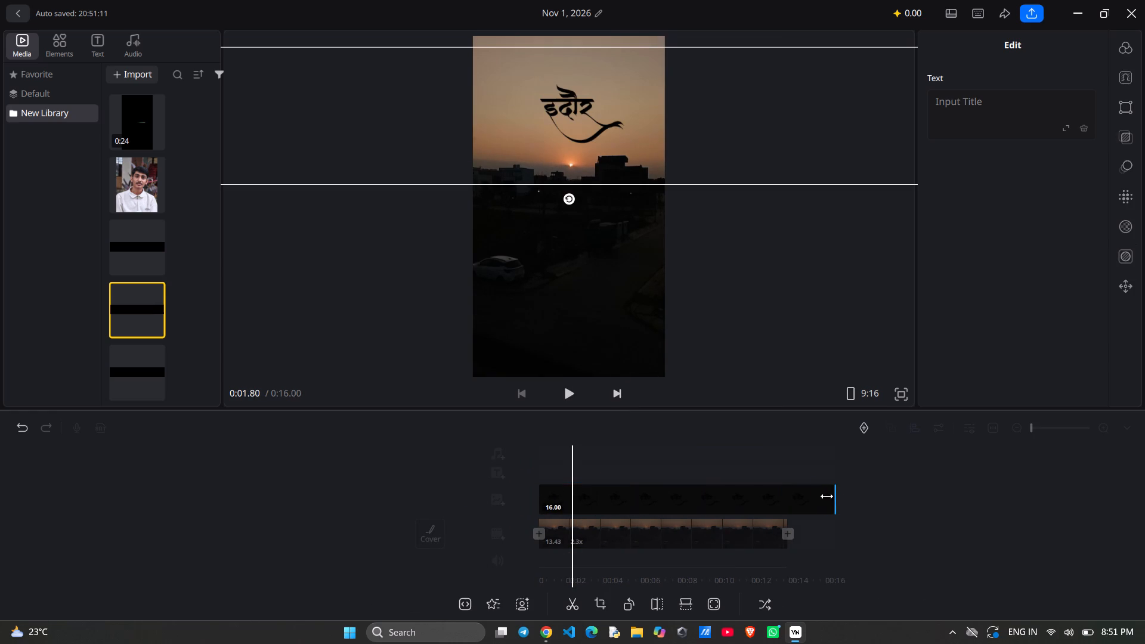
left_click_drag(827, 496, 791, 498)
left_click(856, 520)
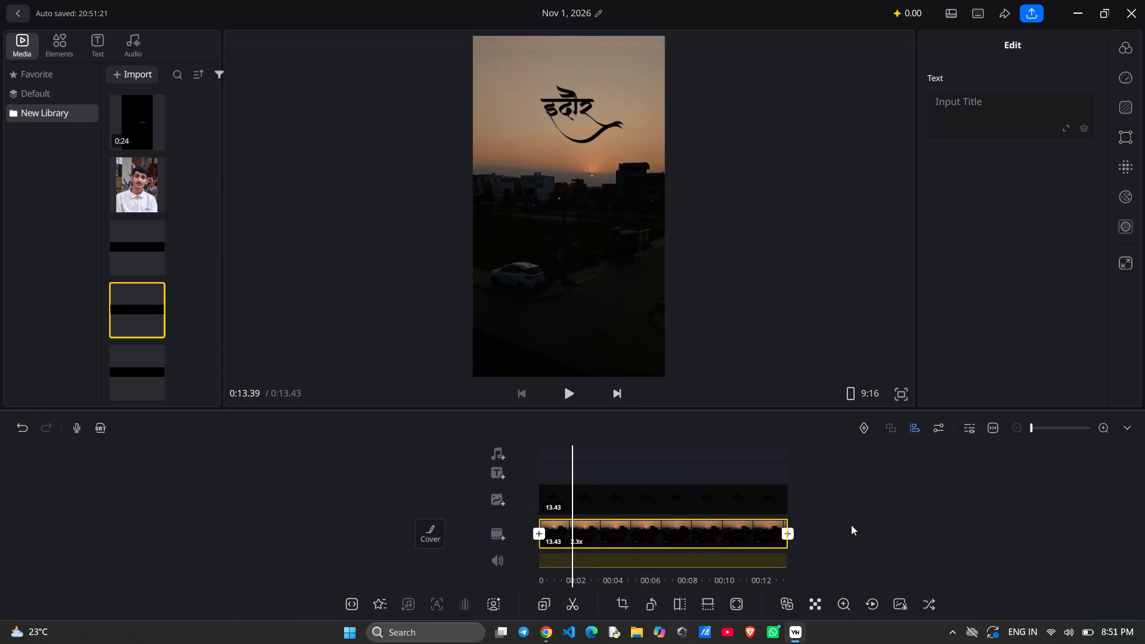
Split the sunset clip at 0:11.70 and delete the part after the cut.
left_click_drag(850, 525, 875, 527)
left_click_drag(858, 526, 953, 526)
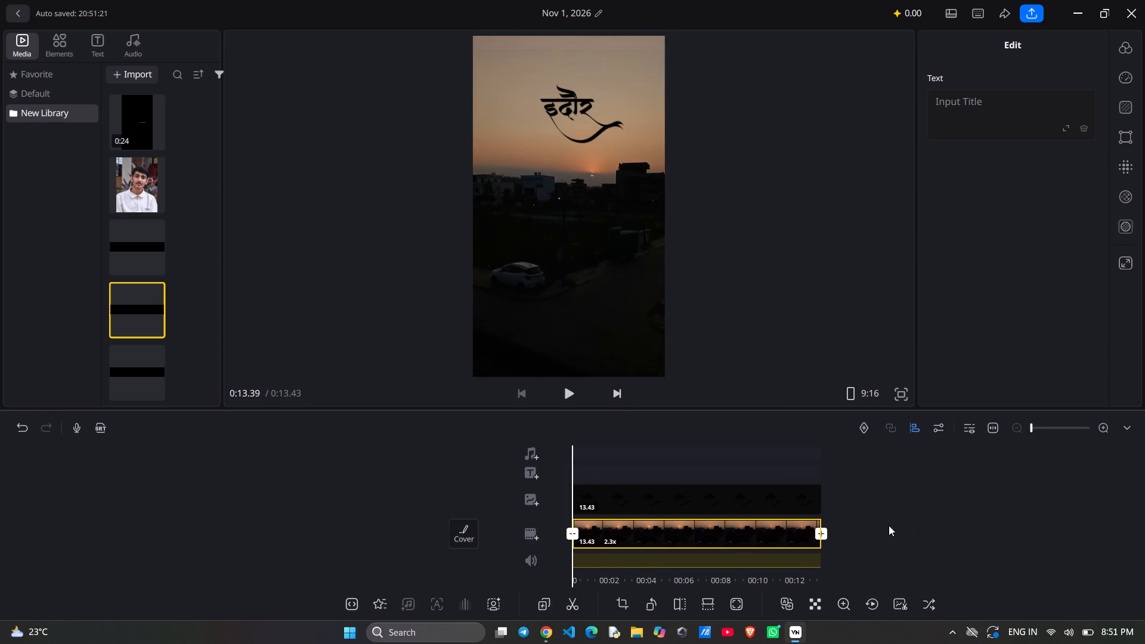
key("space")
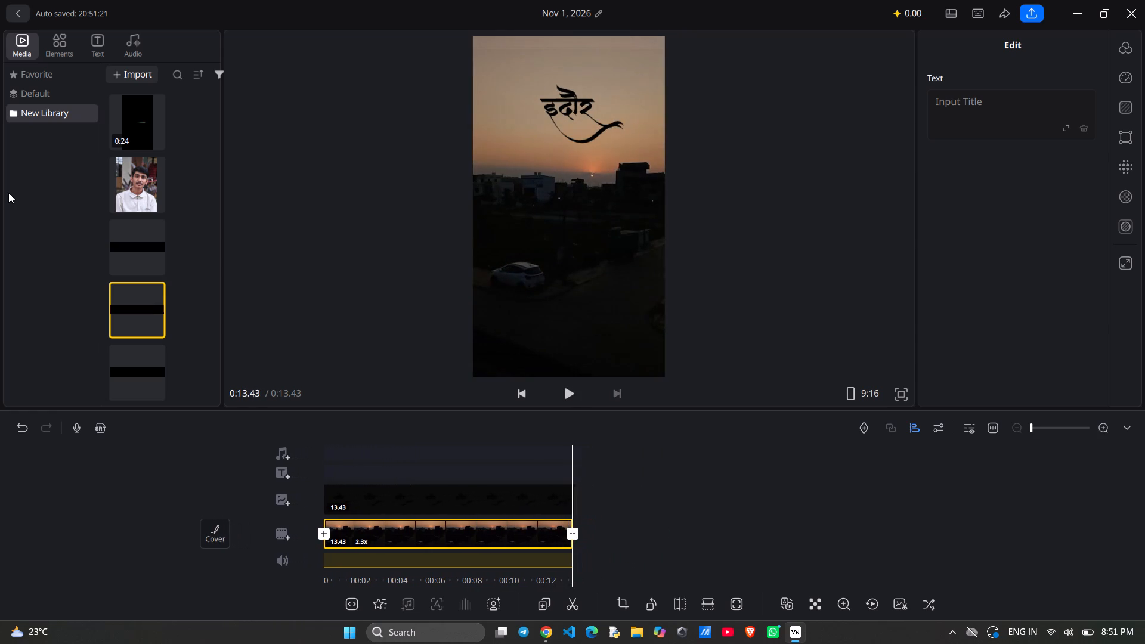
key("Left")
key("Left")
key("Left")
key("Left")
key("Left")
key("Left")
key("Left")
key("Left")
key("Left")
key("Left")
key("Left")
key("Left")
key("Left")
key("Left")
key("Left")
key("Left")
key("Left")
key("Left")
key("Left")
key("Left")
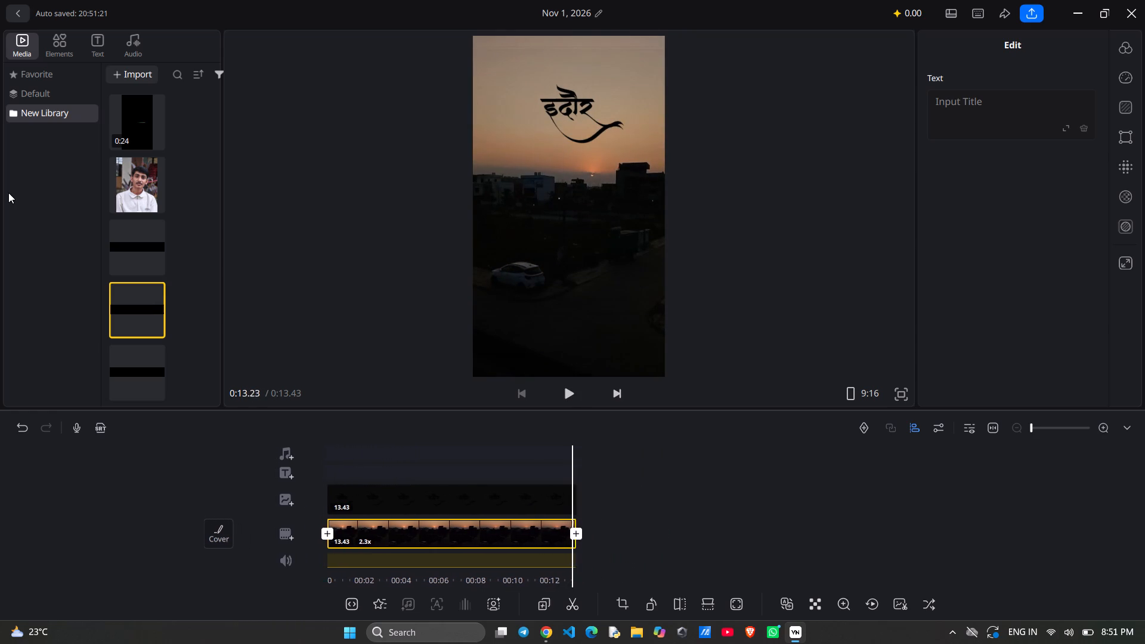
key("Left")
key("Left")
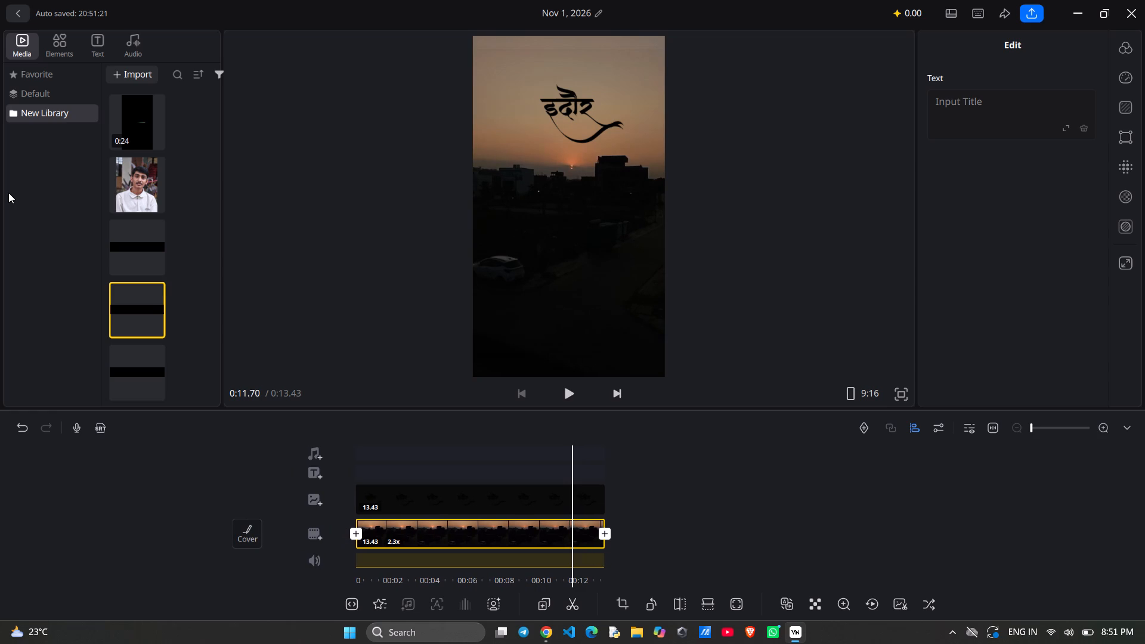
key("ctrl+b")
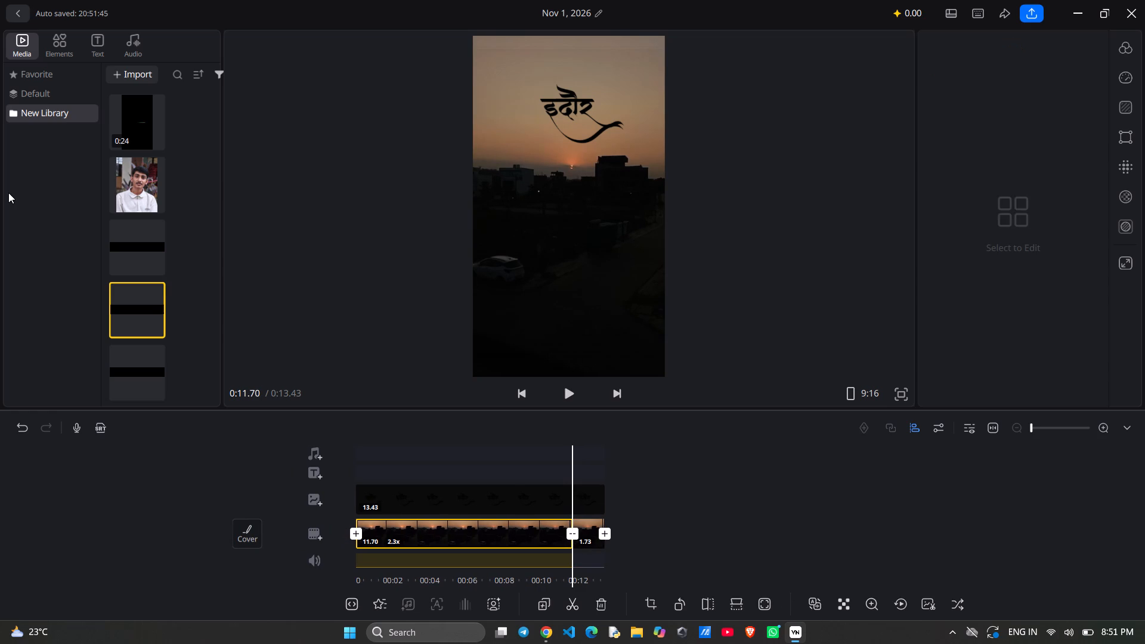
key("Right")
key("BackSpace")
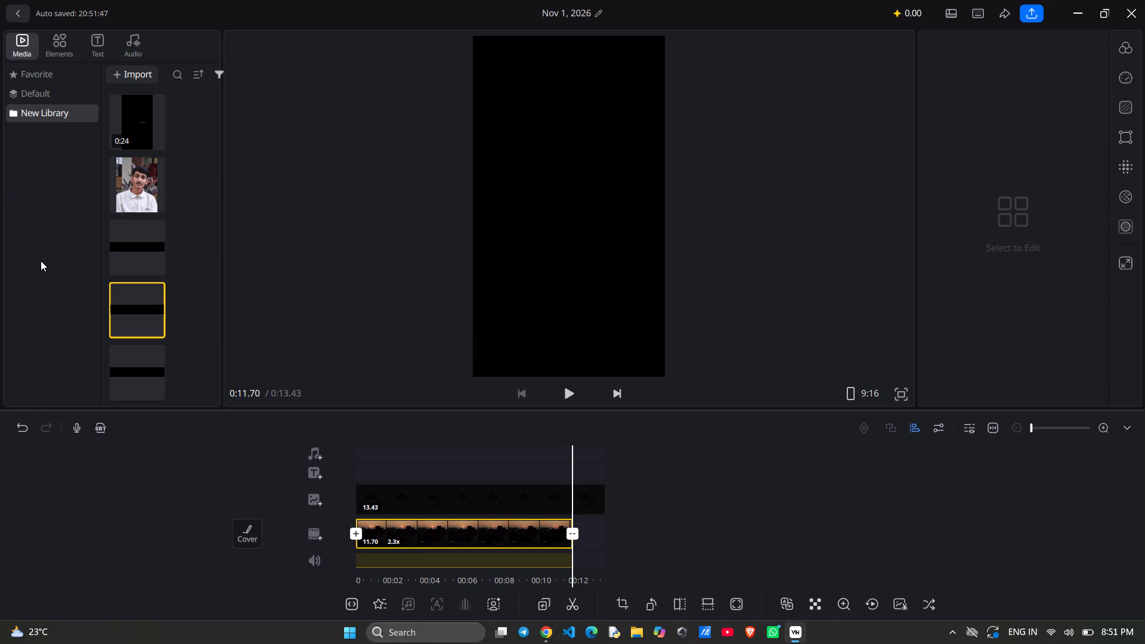
Trim the end of the इंदौर title overlay to 11.70 s to match the sunset clip's end.
left_click_drag(703, 508, 756, 510)
key("space")
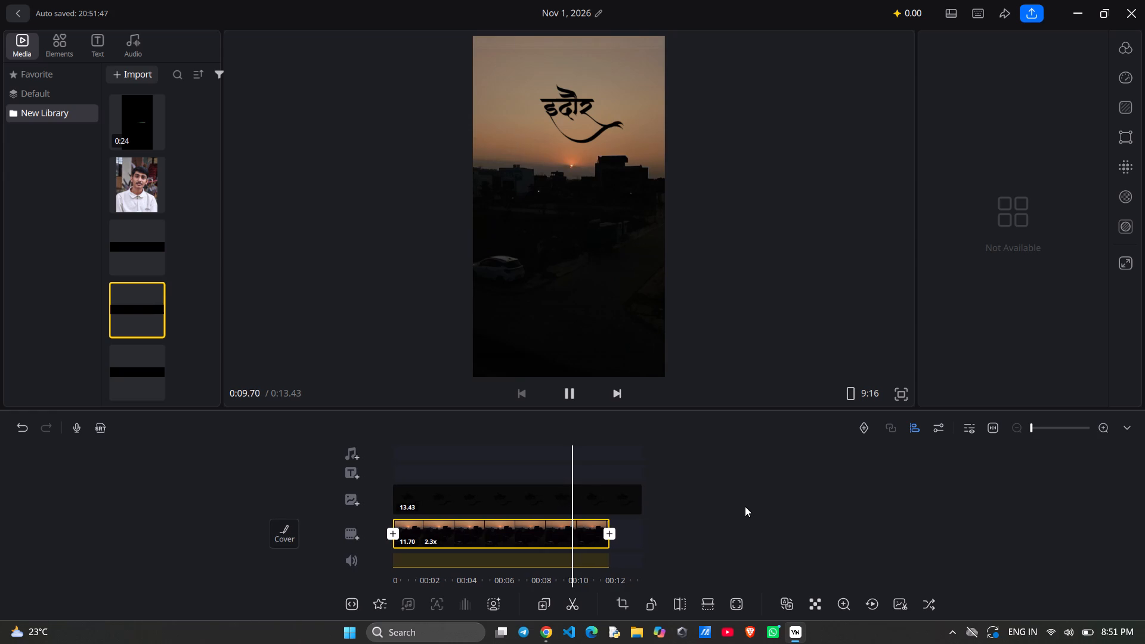
left_click(596, 500)
left_click_drag(595, 500, 594, 500)
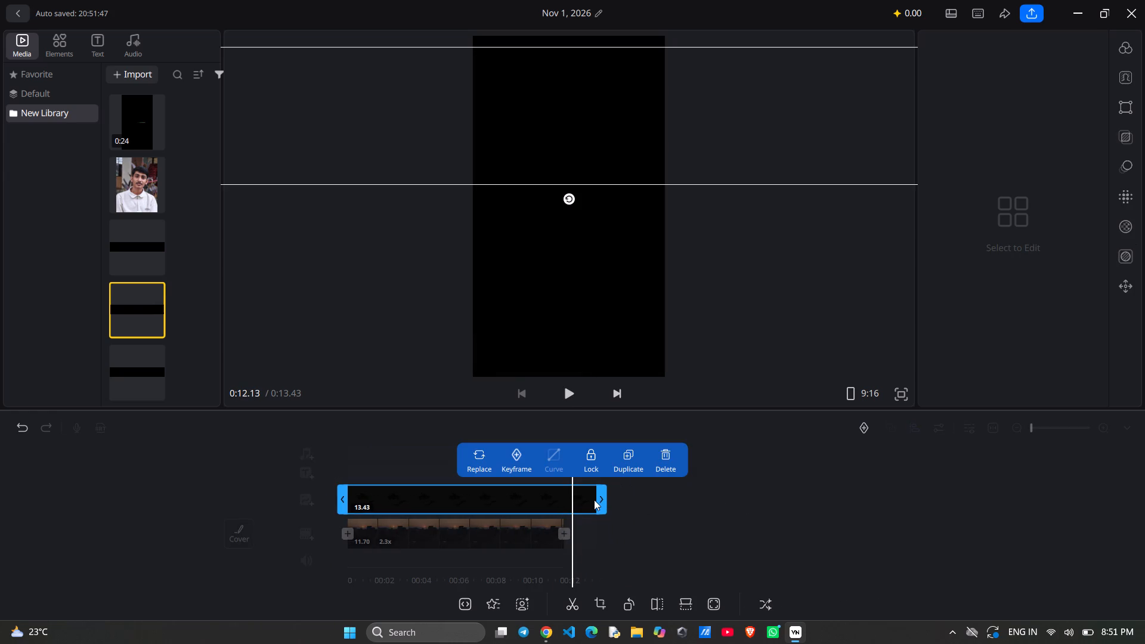
left_click_drag(594, 500, 562, 503)
left_click_drag(601, 495, 569, 497)
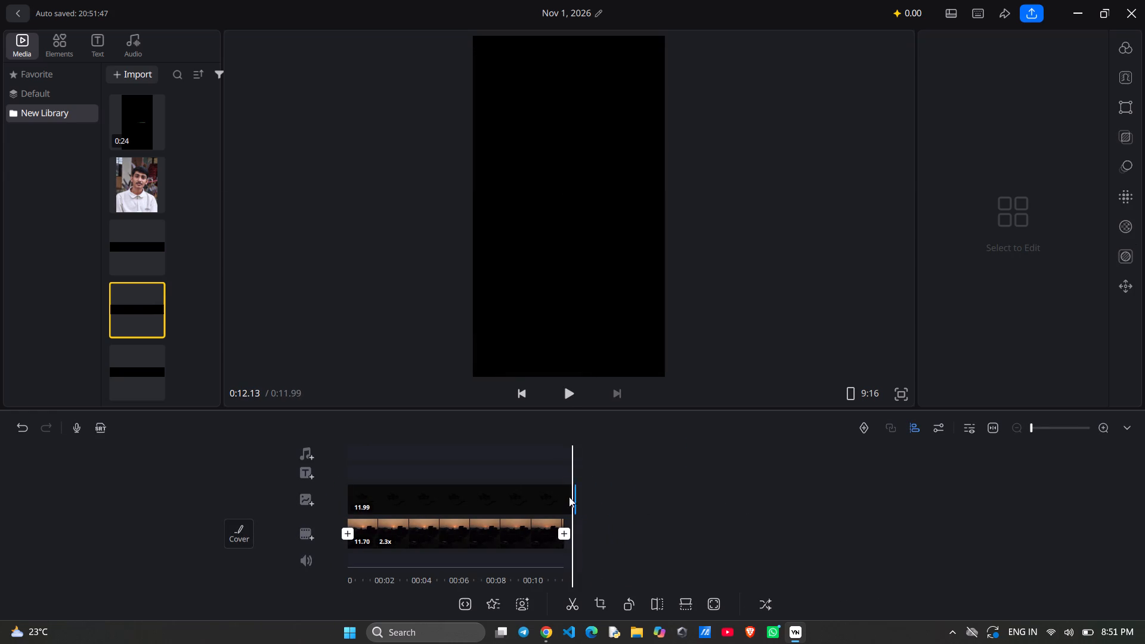
left_click_drag(569, 497, 574, 499)
left_click_drag(583, 496, 575, 496)
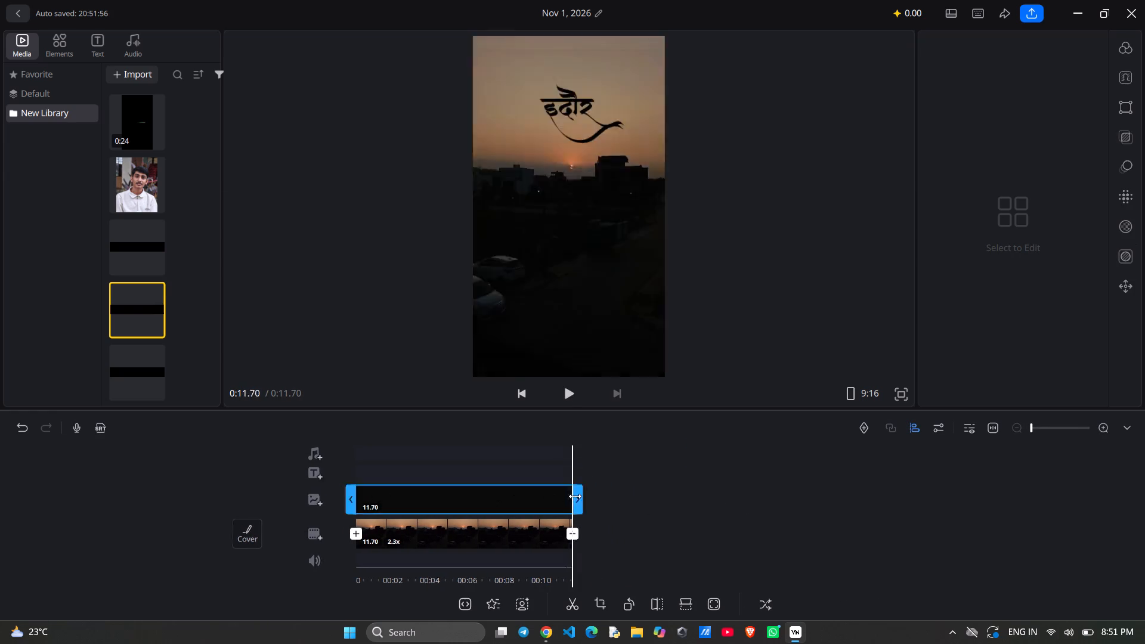
Play back the edited video to check the title and the ending.
left_click_drag(633, 493, 660, 493)
key("space")
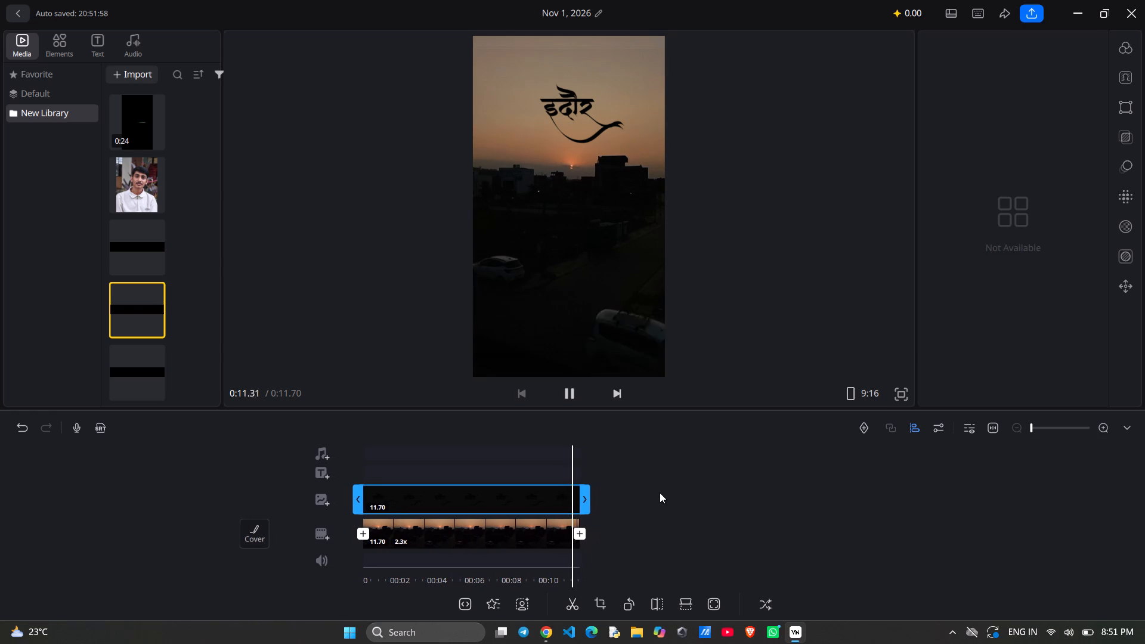
left_click_drag(660, 493, 745, 490)
key("space")
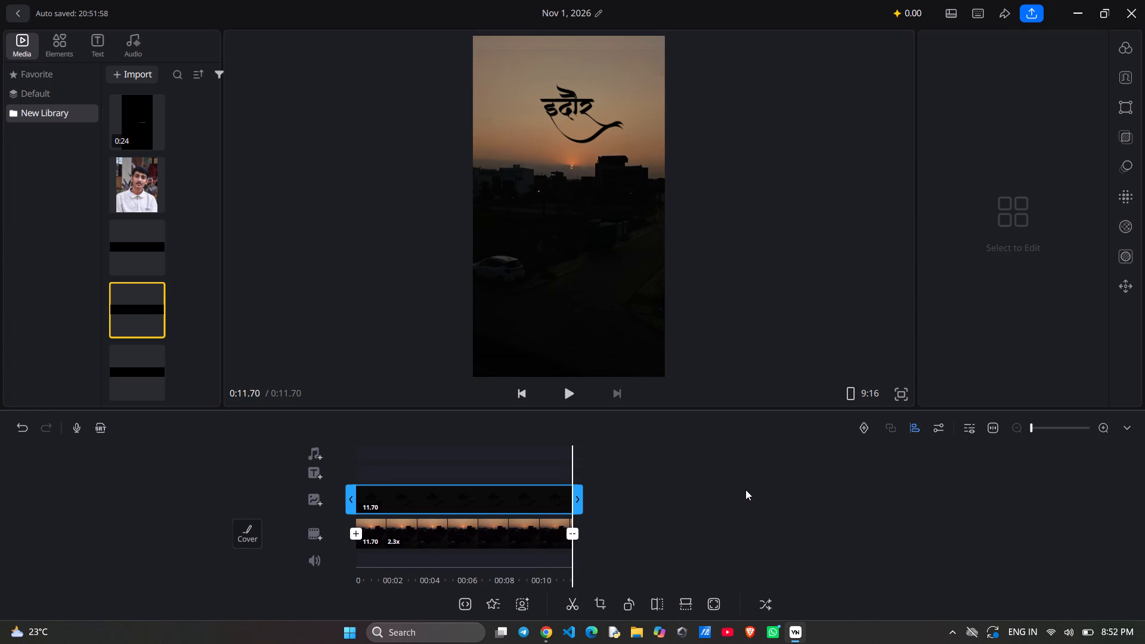
key("space")
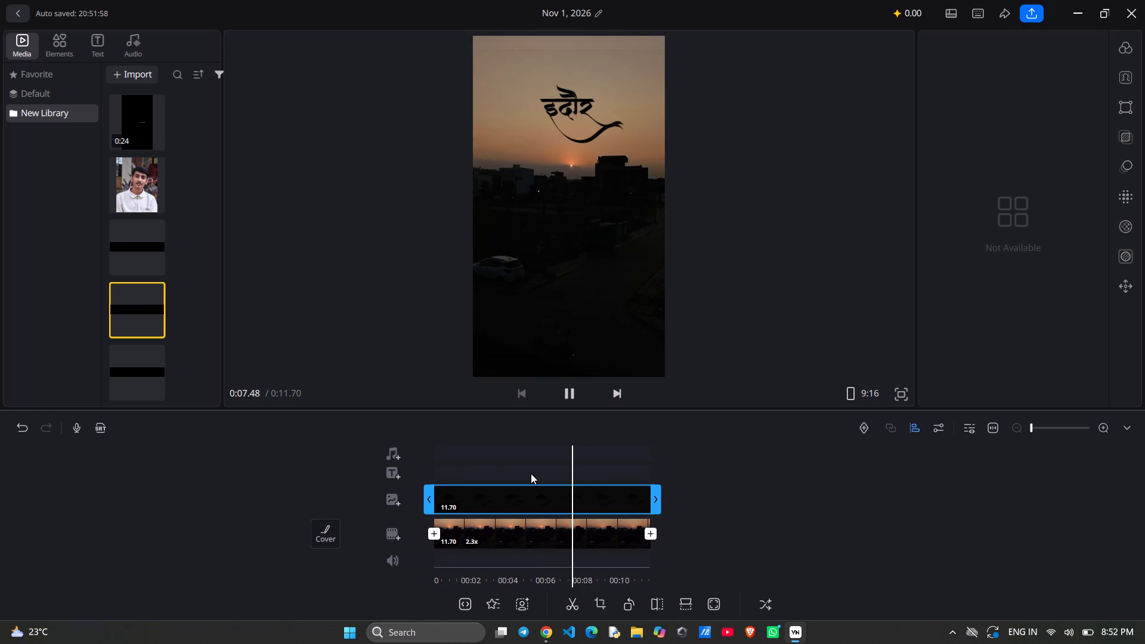
left_click_drag(479, 503, 447, 508)
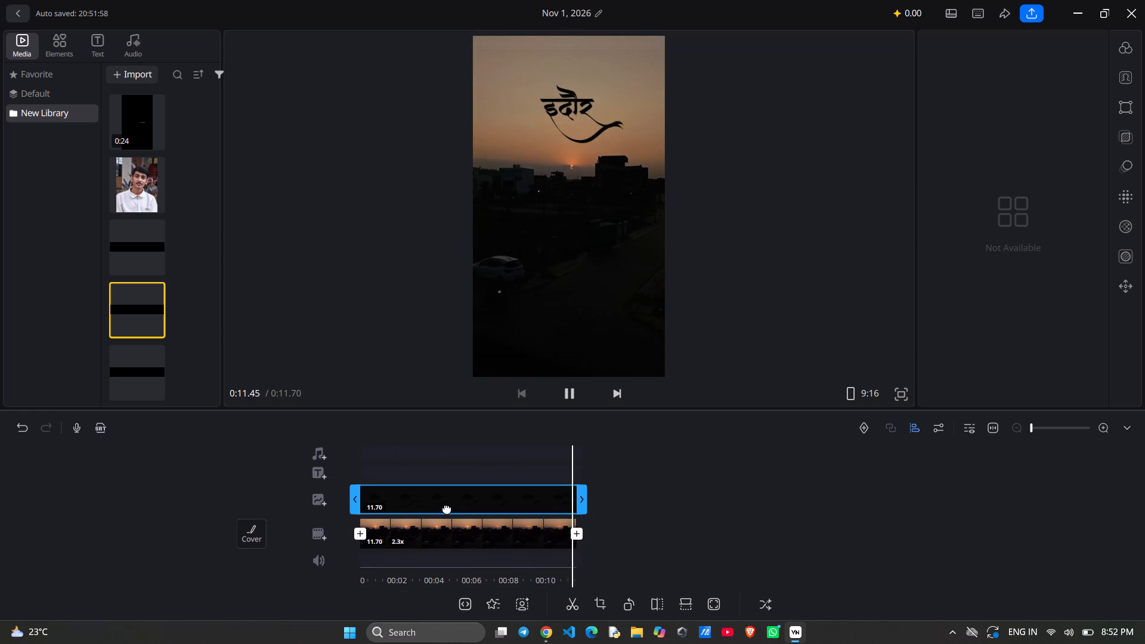
Play back the edited video from the start and scrub around its ending to check the title.
key("space")
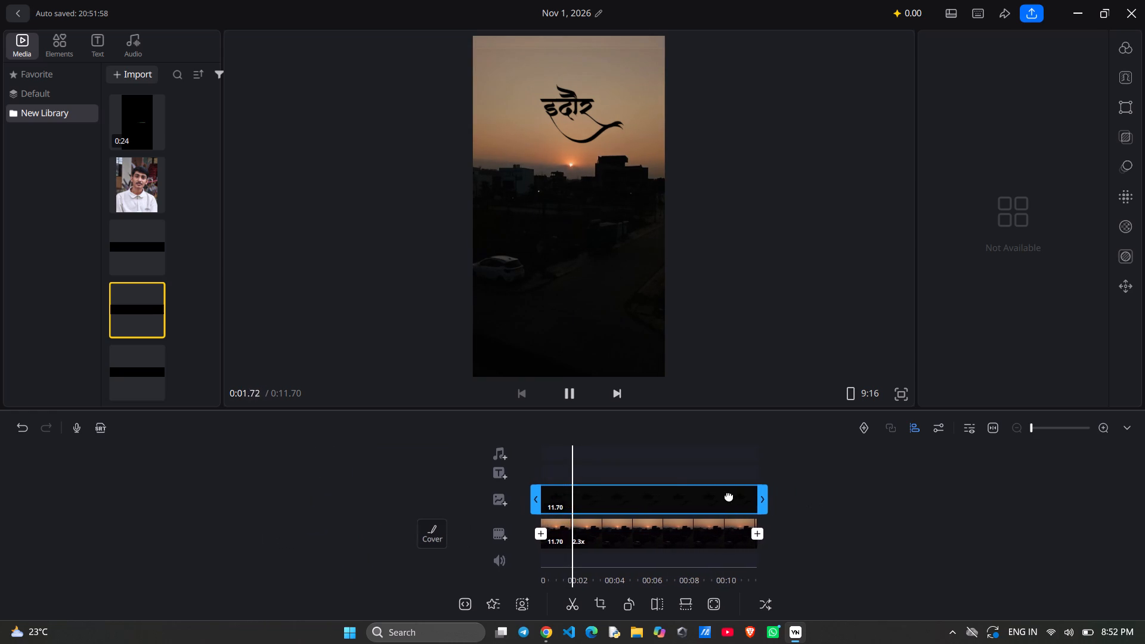
left_click_drag(911, 519, 739, 538)
key("space")
key("space")
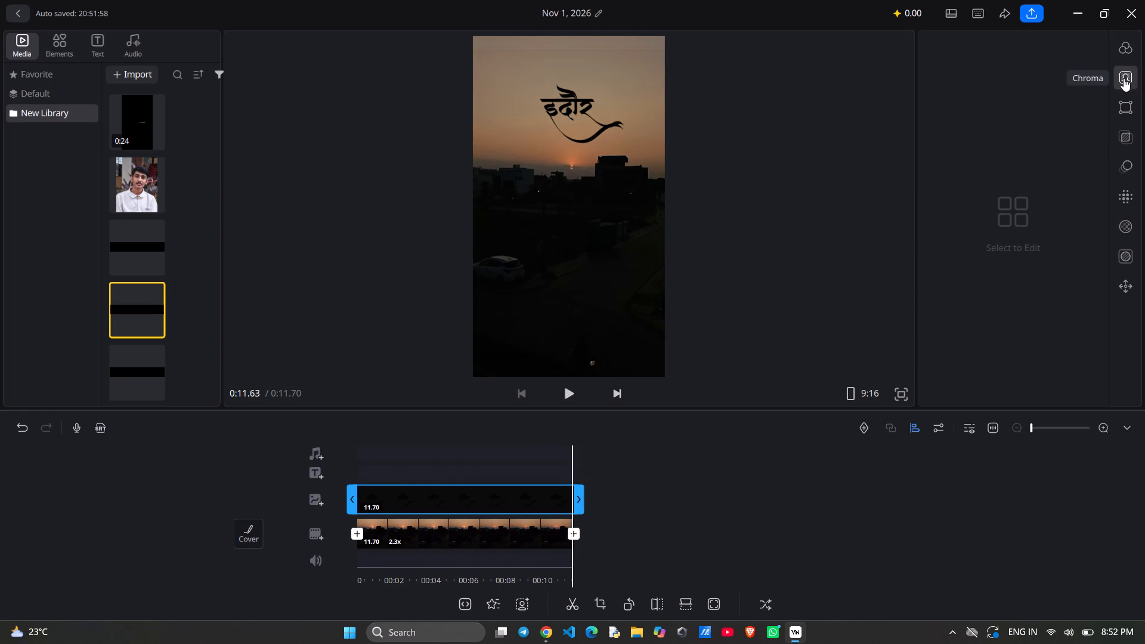
left_click(565, 504)
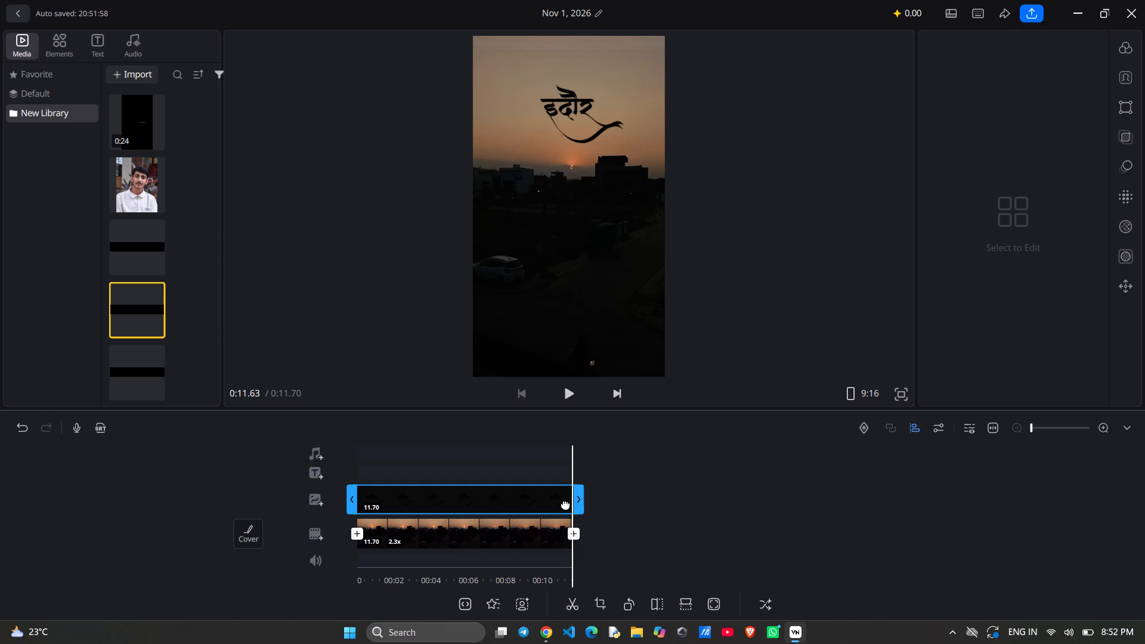
left_click_drag(478, 500, 463, 503)
left_click_drag(713, 518, 732, 518)
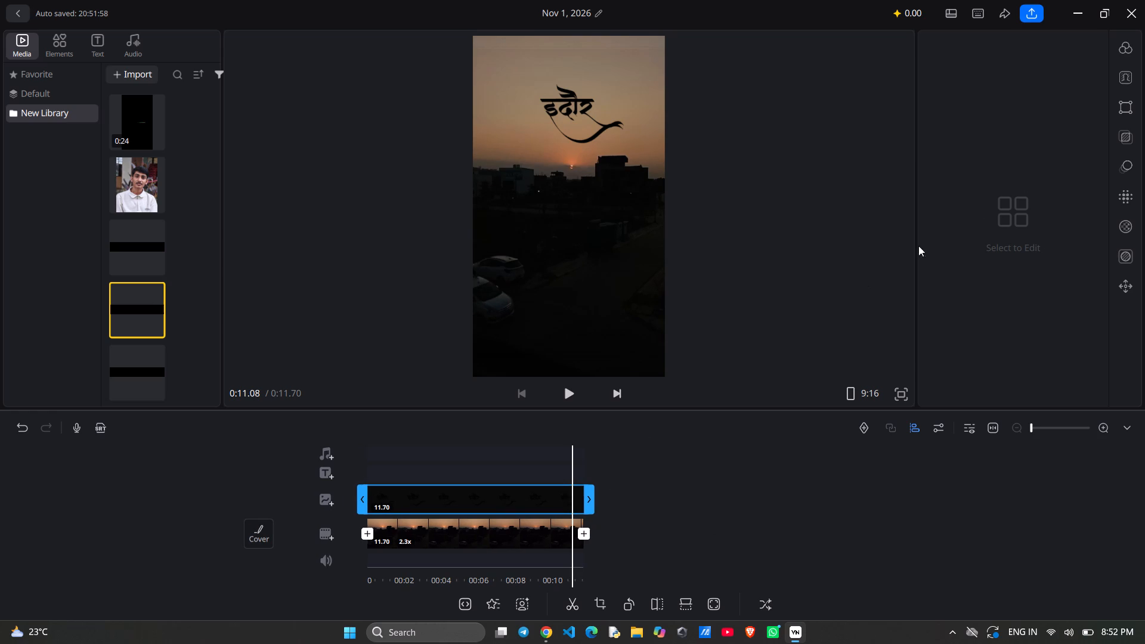
Browse the border, blending, animation and blur options available for the इंदौर title overlay.
left_click(1125, 101)
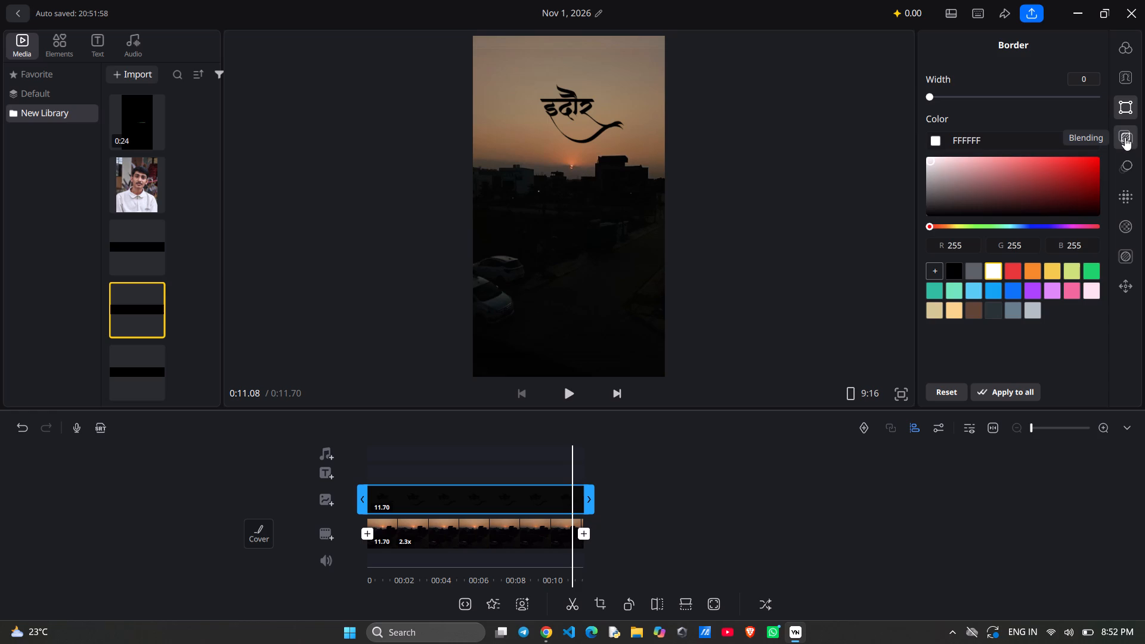
left_click(1125, 137)
left_click(1128, 156)
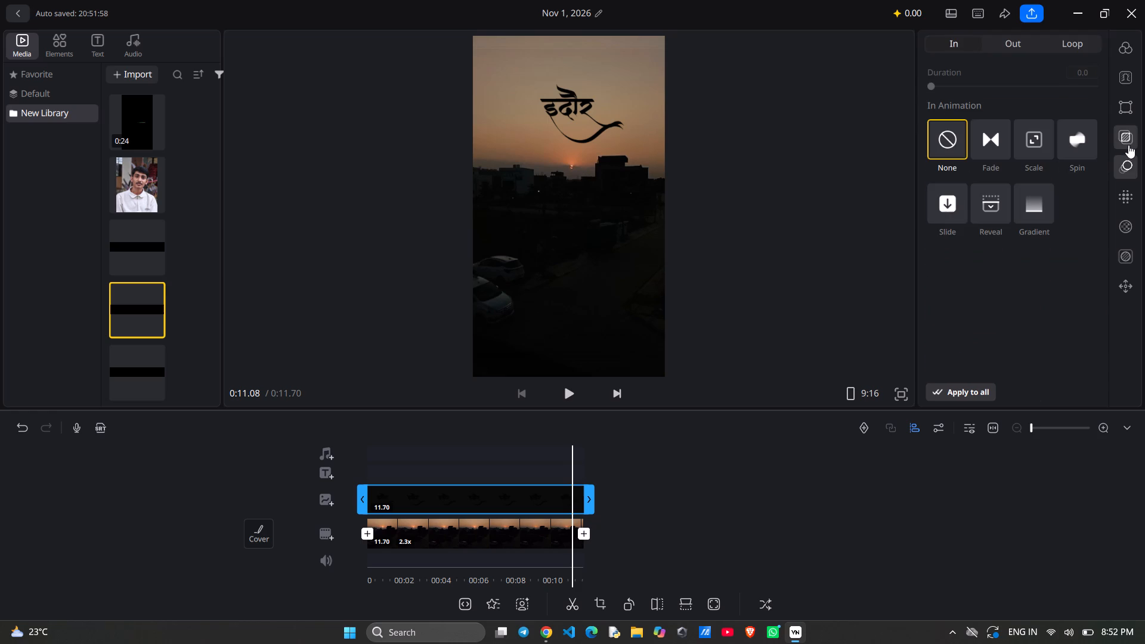
left_click(1128, 140)
left_click(1129, 169)
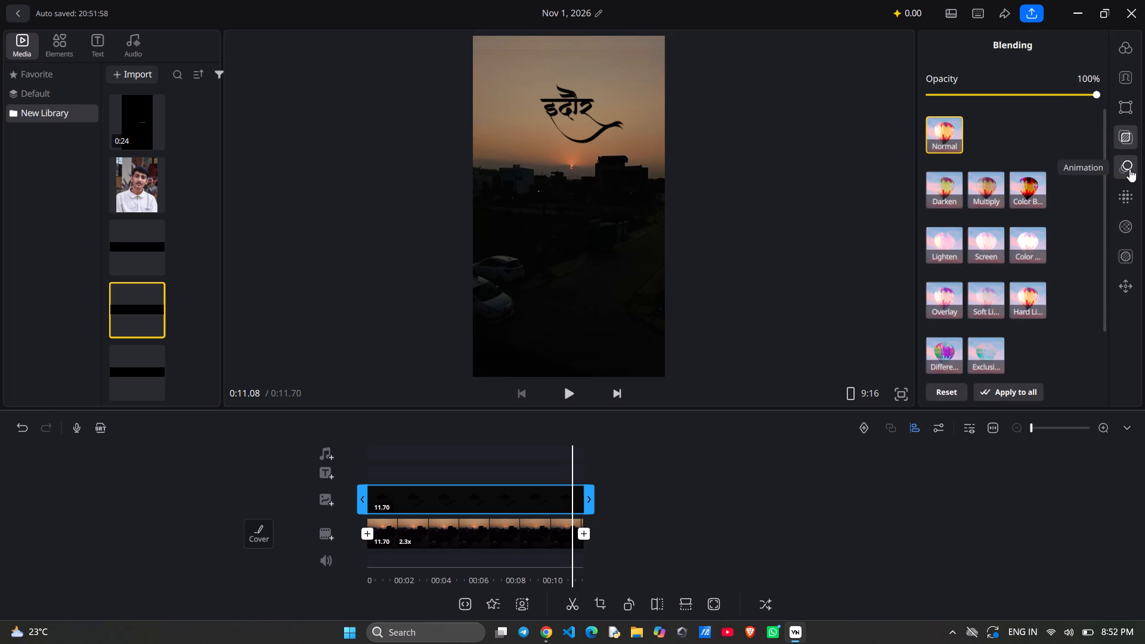
left_click(1128, 196)
left_click(1128, 78)
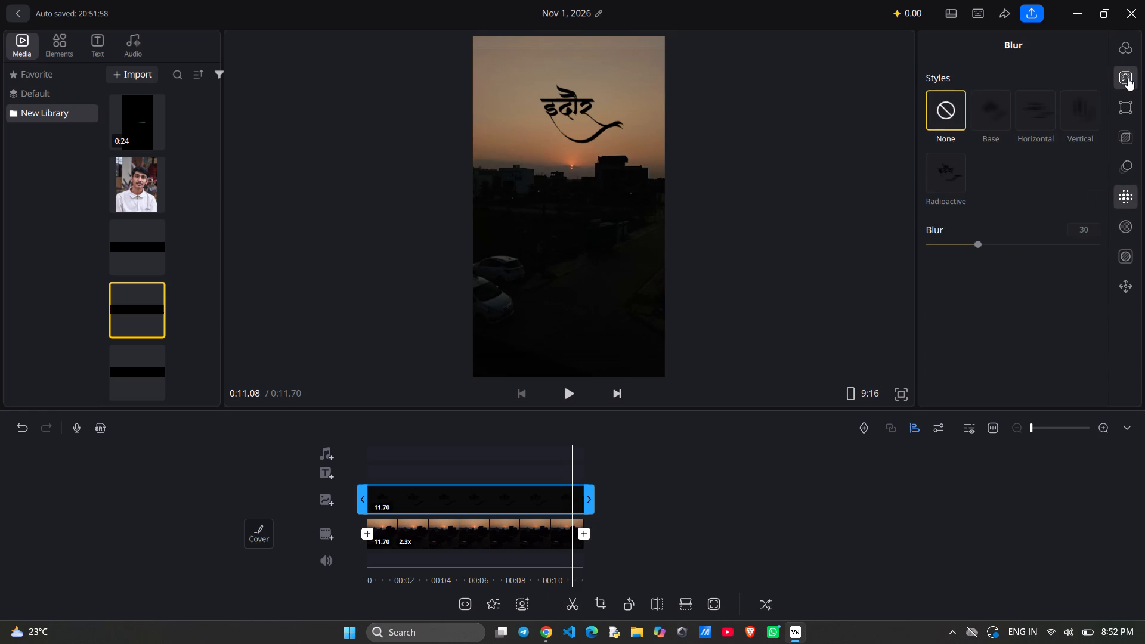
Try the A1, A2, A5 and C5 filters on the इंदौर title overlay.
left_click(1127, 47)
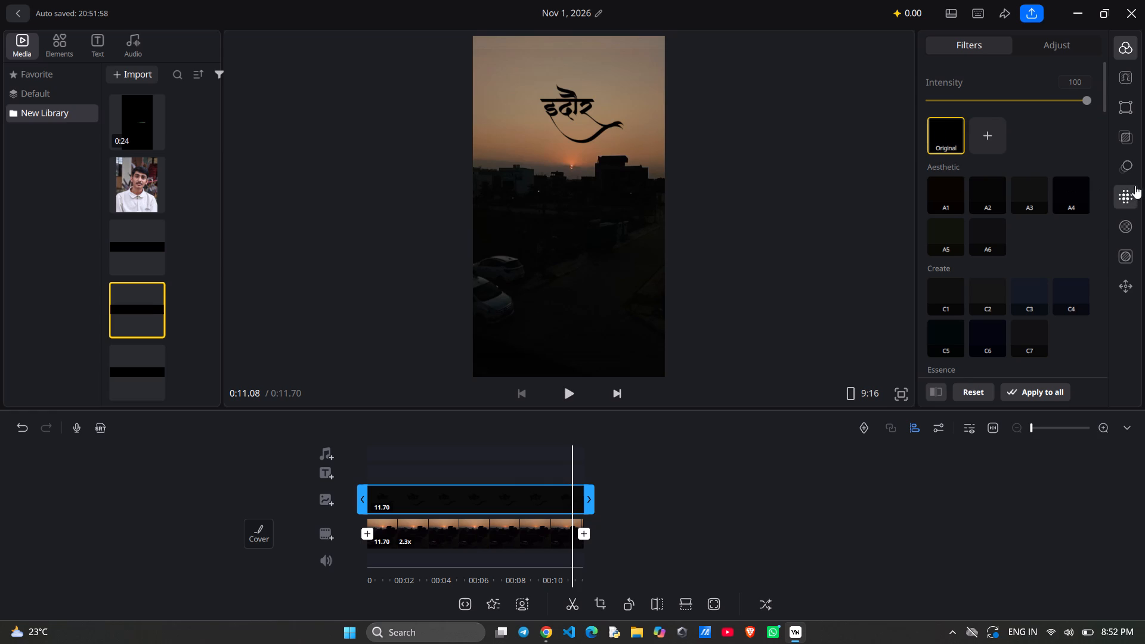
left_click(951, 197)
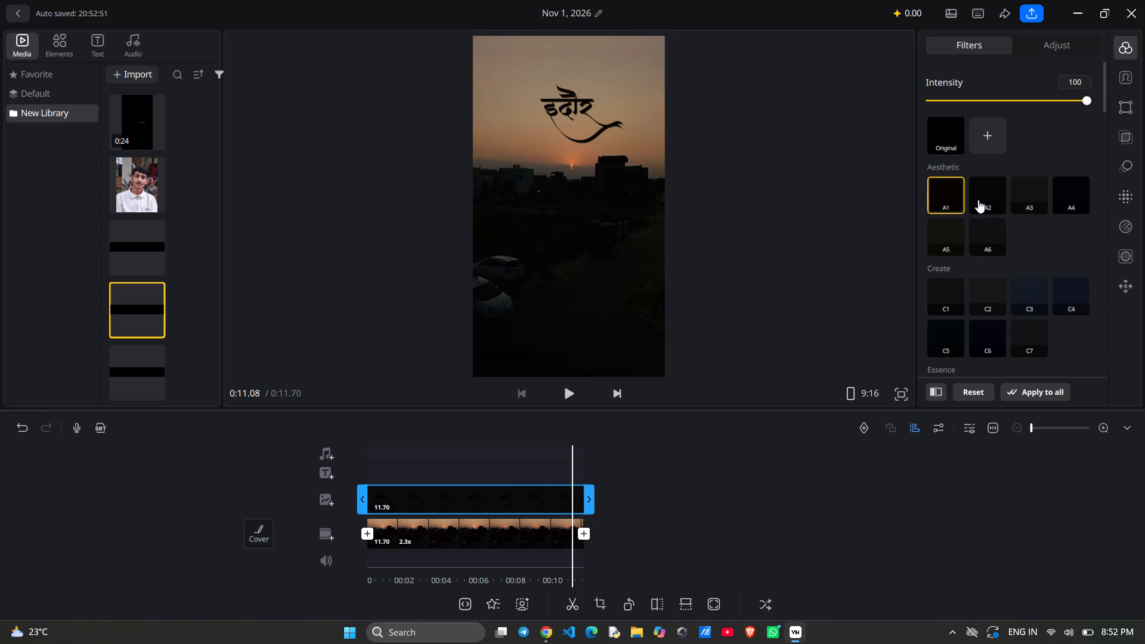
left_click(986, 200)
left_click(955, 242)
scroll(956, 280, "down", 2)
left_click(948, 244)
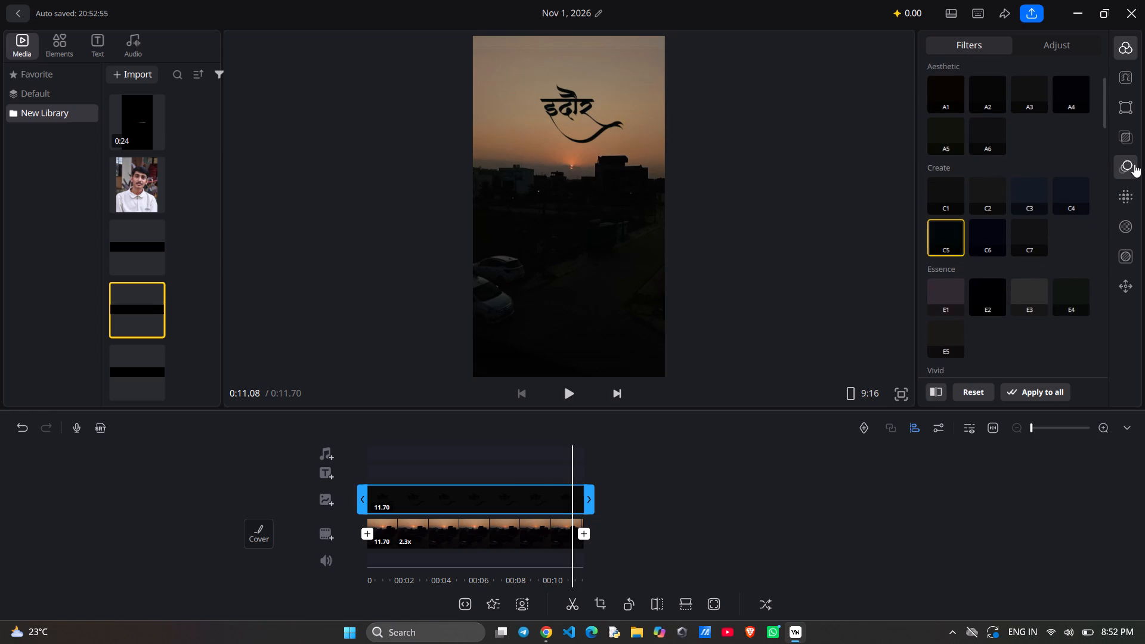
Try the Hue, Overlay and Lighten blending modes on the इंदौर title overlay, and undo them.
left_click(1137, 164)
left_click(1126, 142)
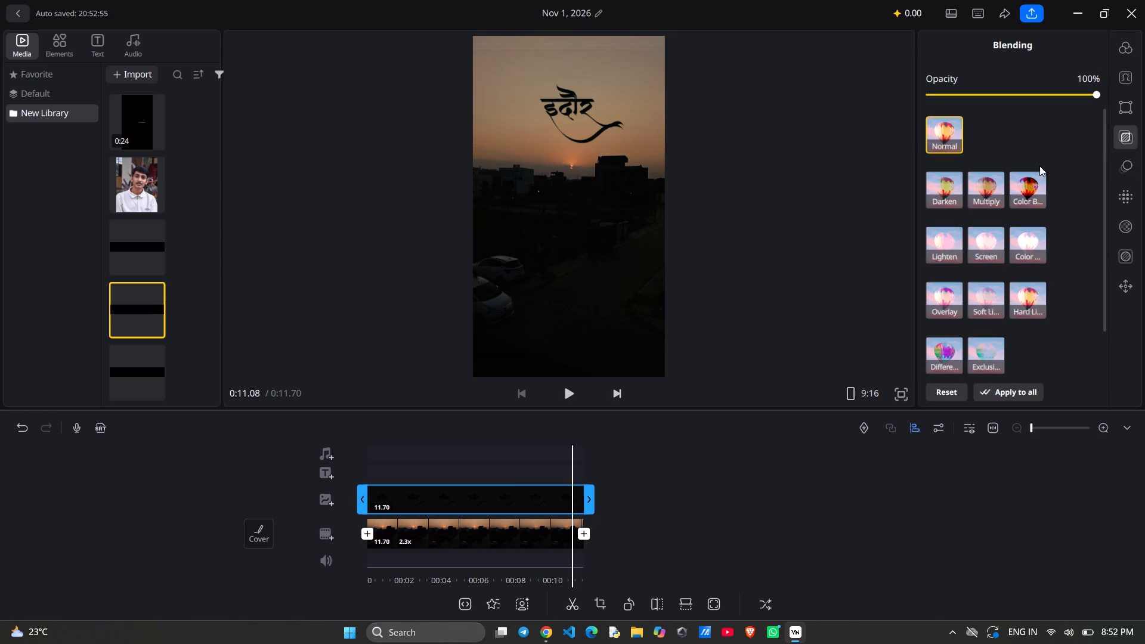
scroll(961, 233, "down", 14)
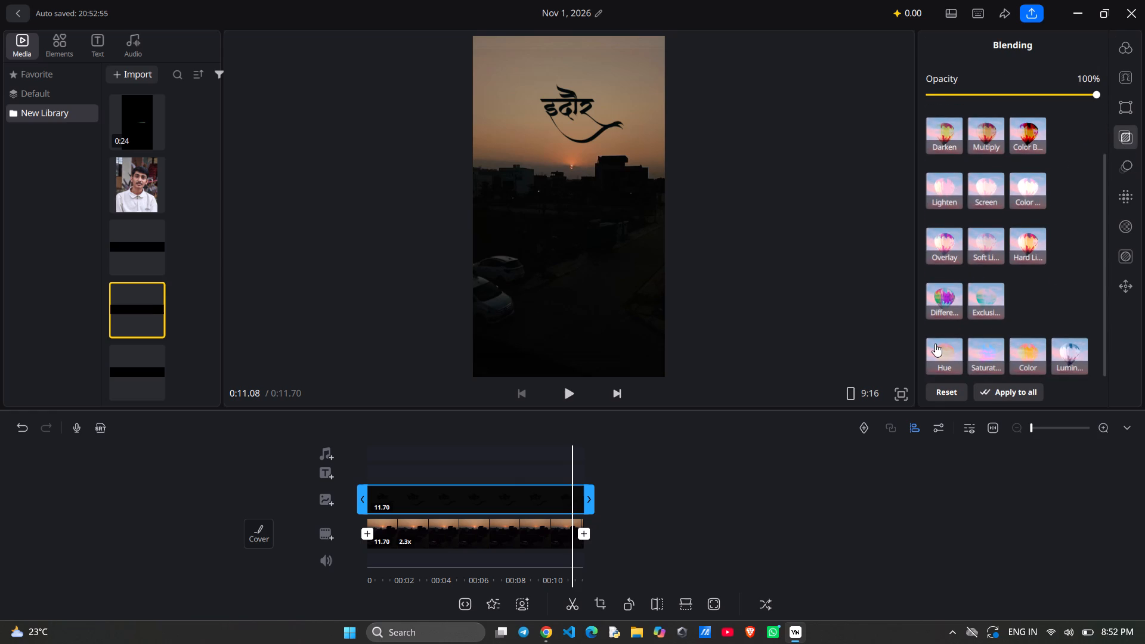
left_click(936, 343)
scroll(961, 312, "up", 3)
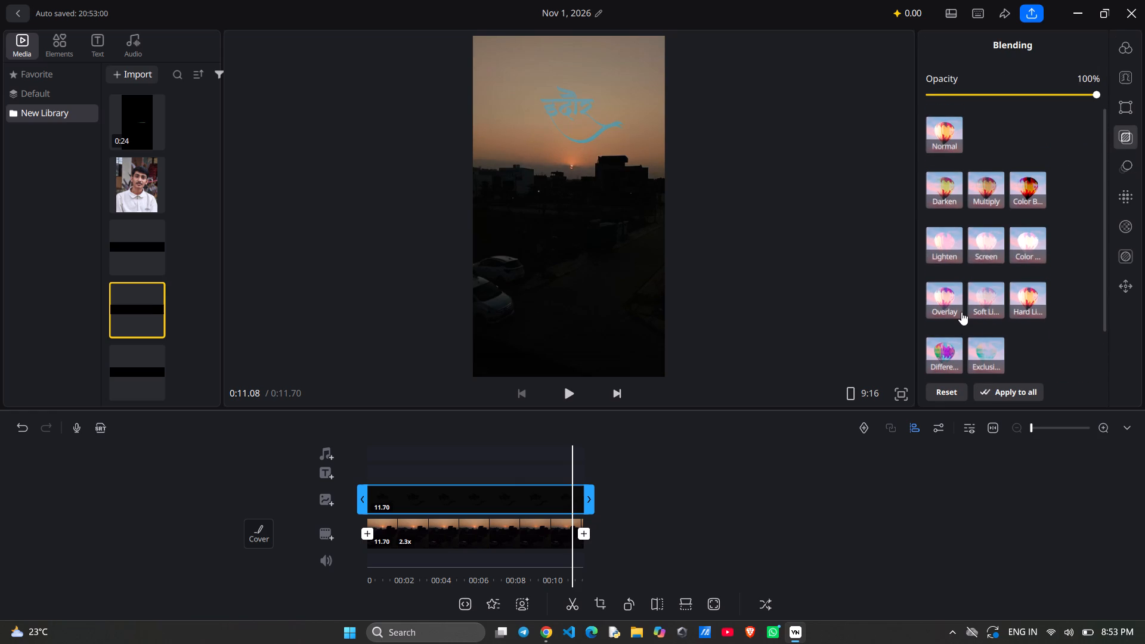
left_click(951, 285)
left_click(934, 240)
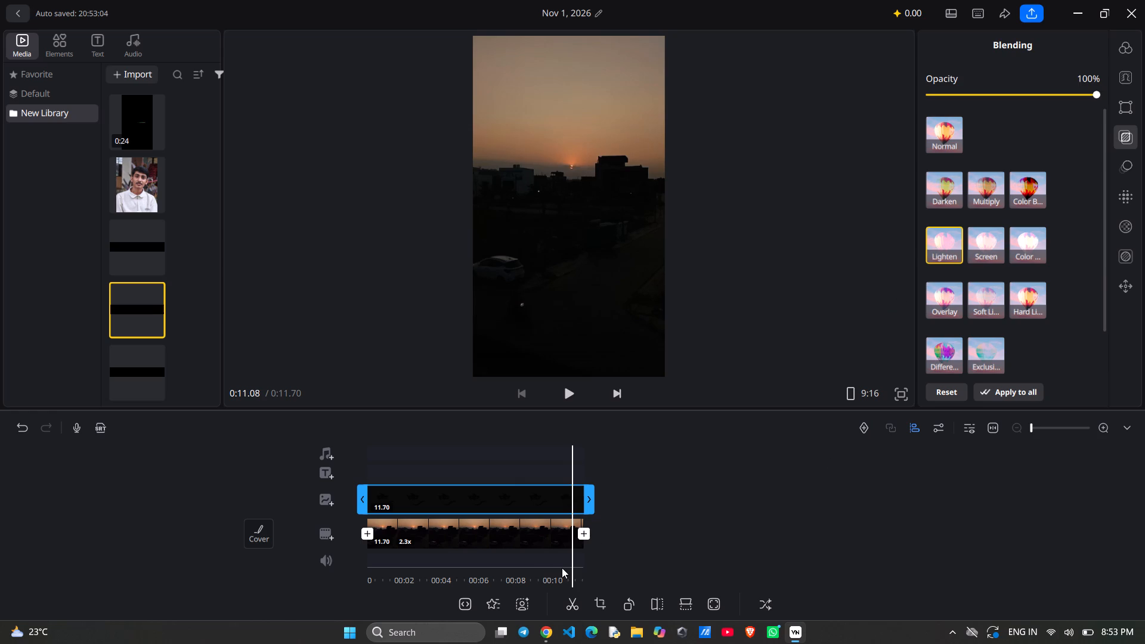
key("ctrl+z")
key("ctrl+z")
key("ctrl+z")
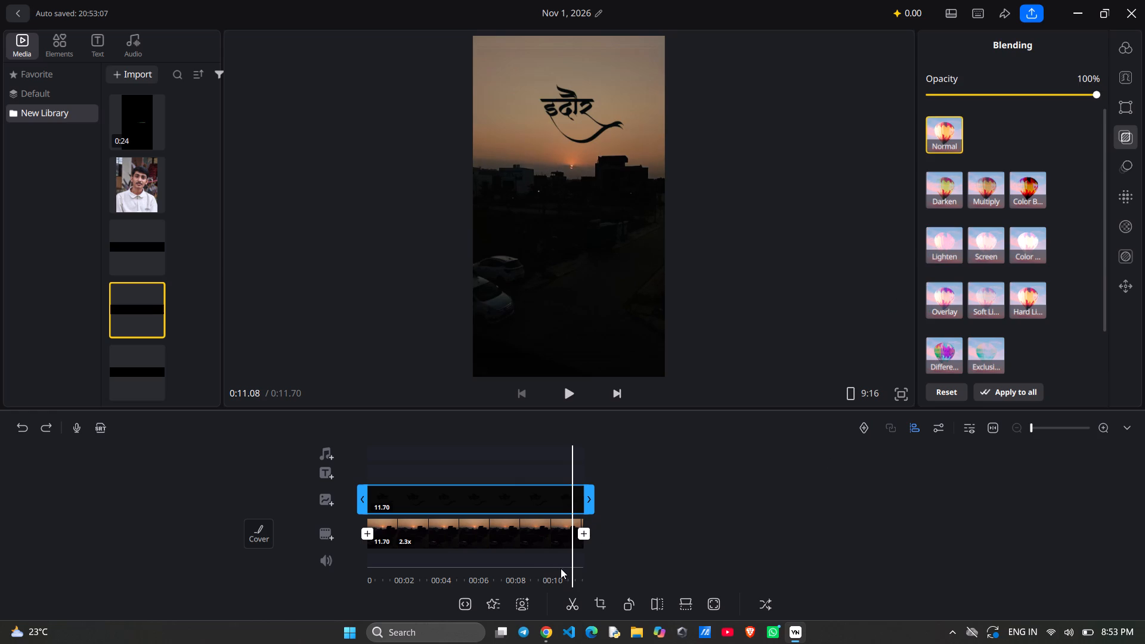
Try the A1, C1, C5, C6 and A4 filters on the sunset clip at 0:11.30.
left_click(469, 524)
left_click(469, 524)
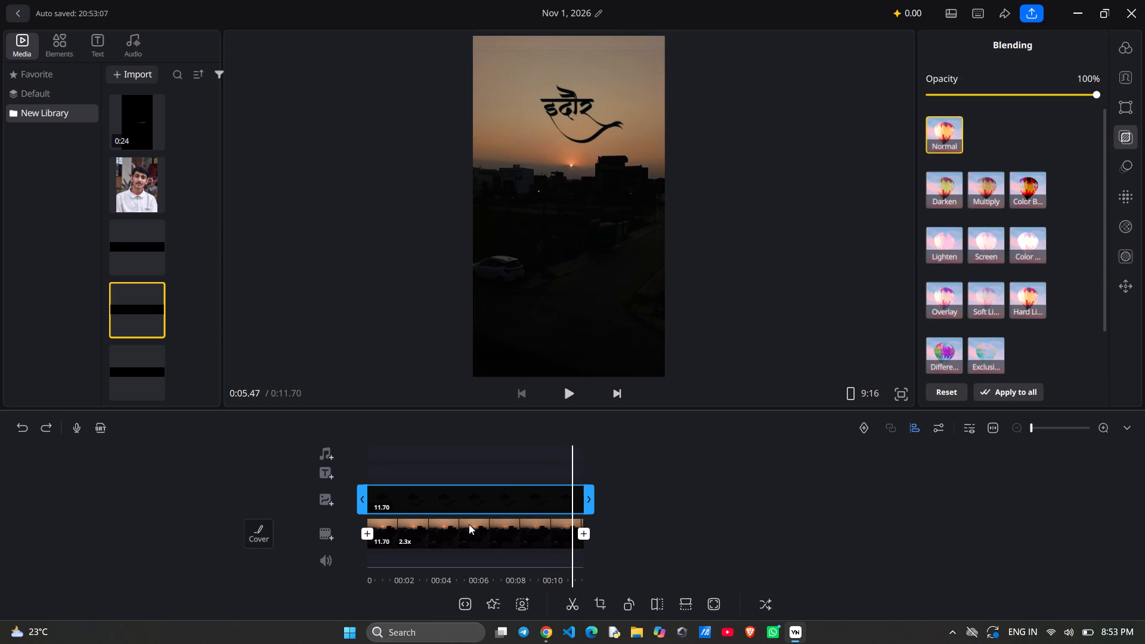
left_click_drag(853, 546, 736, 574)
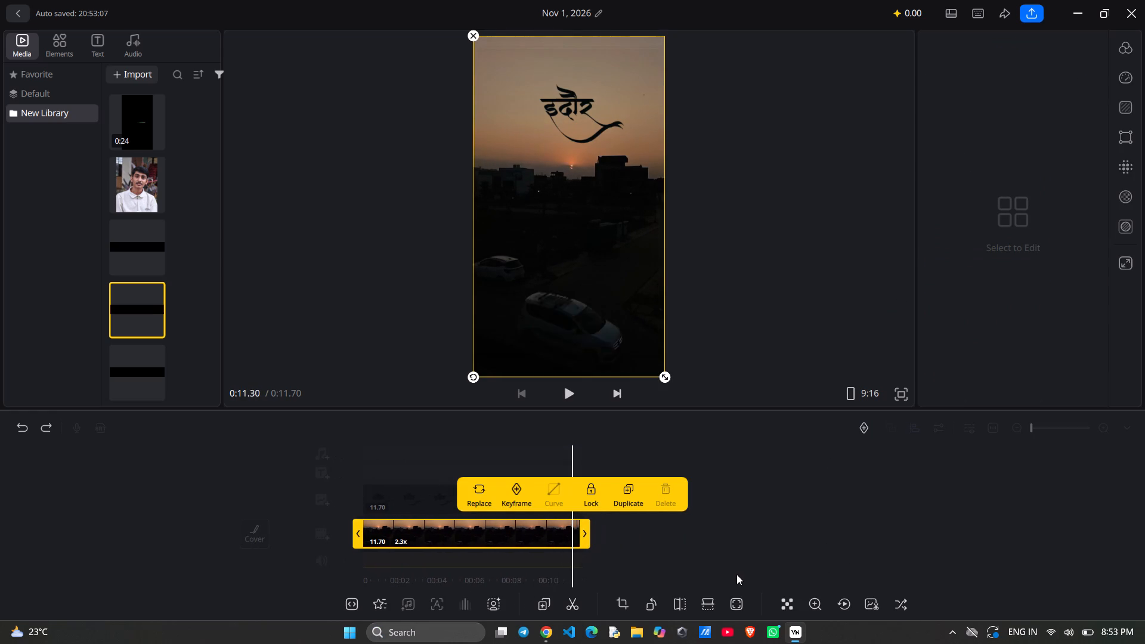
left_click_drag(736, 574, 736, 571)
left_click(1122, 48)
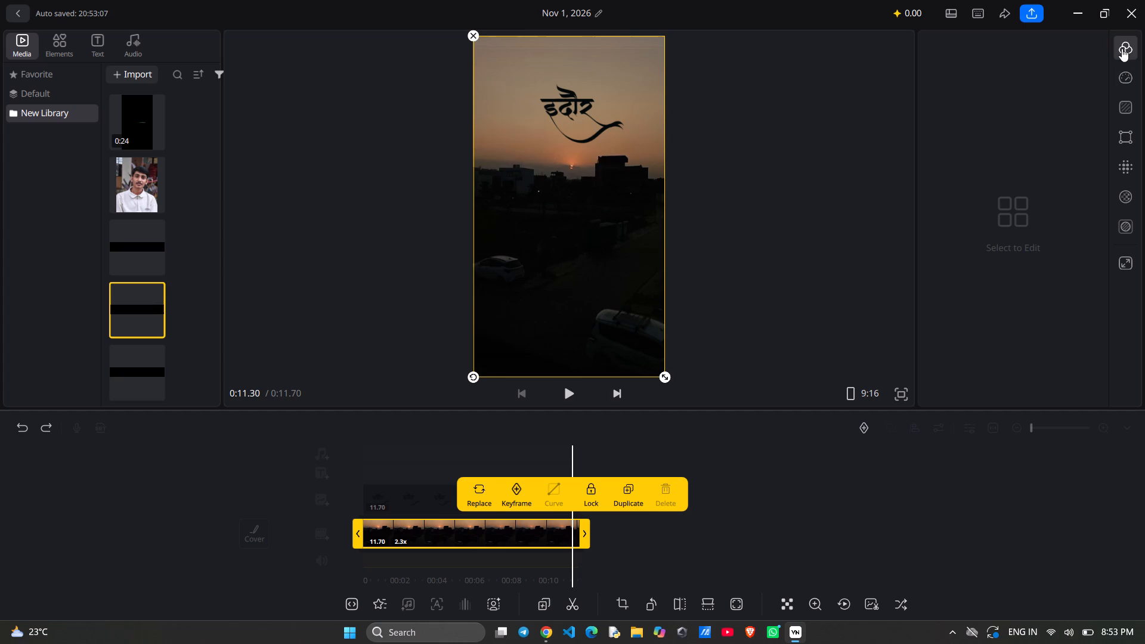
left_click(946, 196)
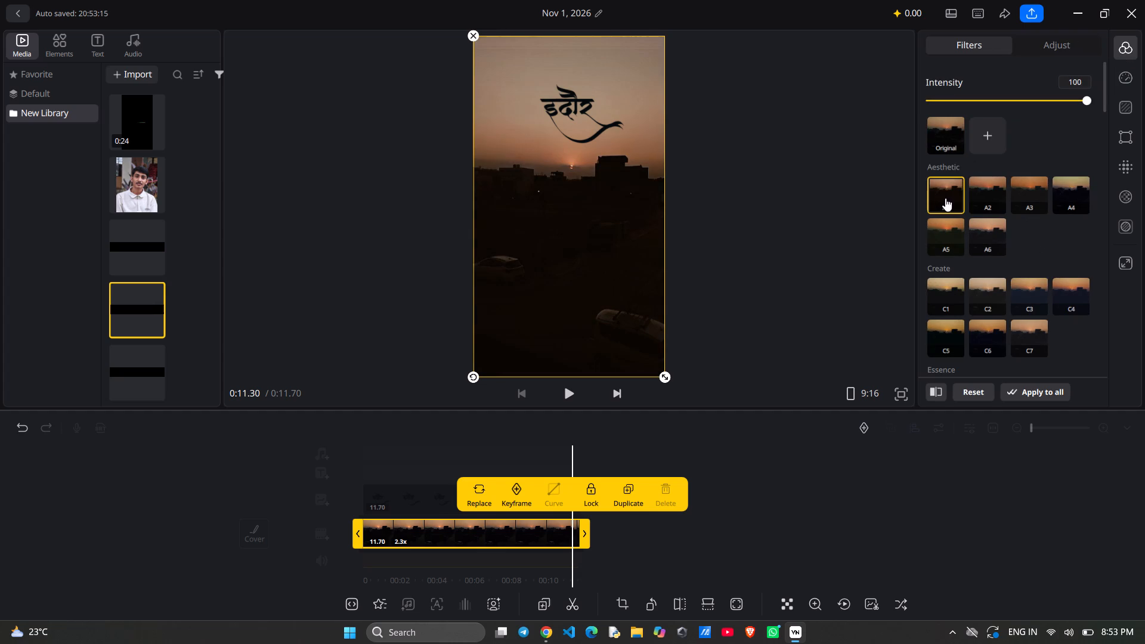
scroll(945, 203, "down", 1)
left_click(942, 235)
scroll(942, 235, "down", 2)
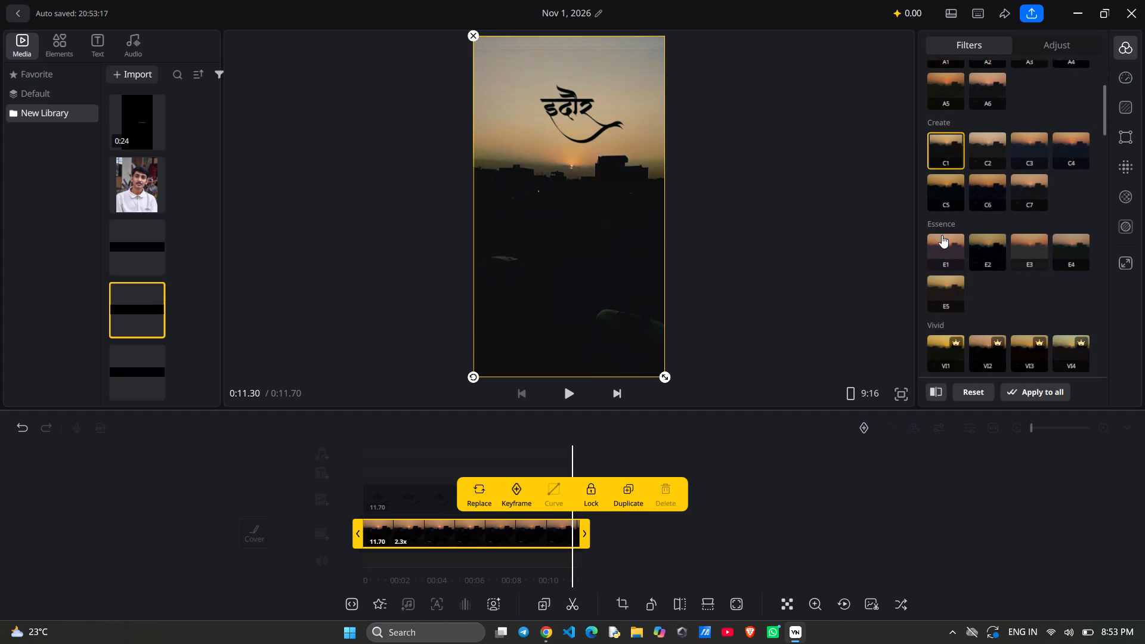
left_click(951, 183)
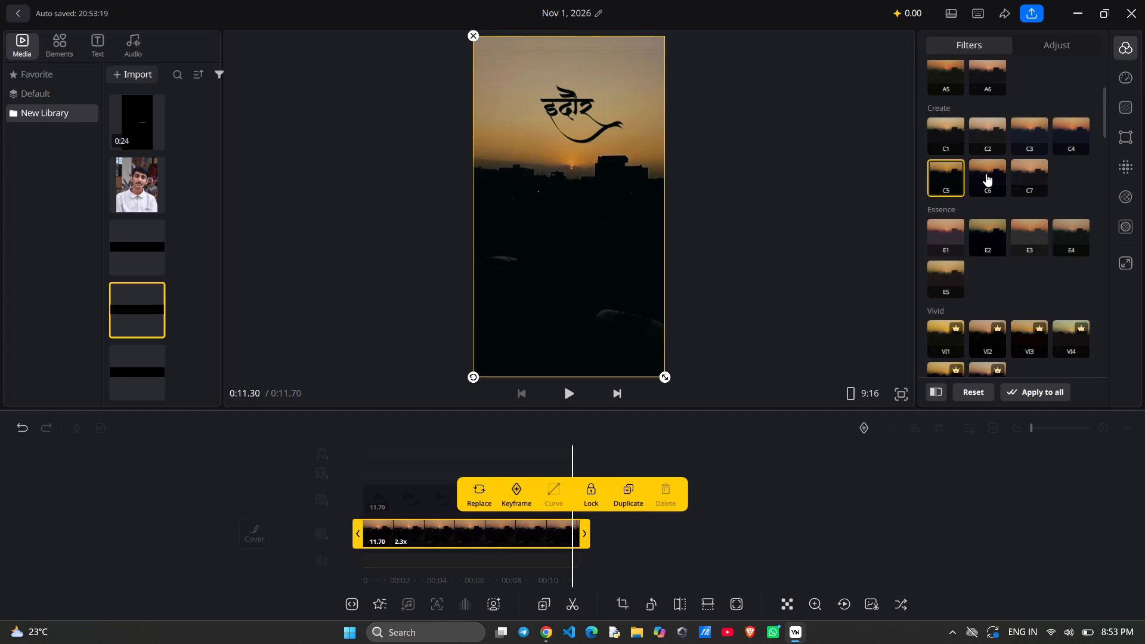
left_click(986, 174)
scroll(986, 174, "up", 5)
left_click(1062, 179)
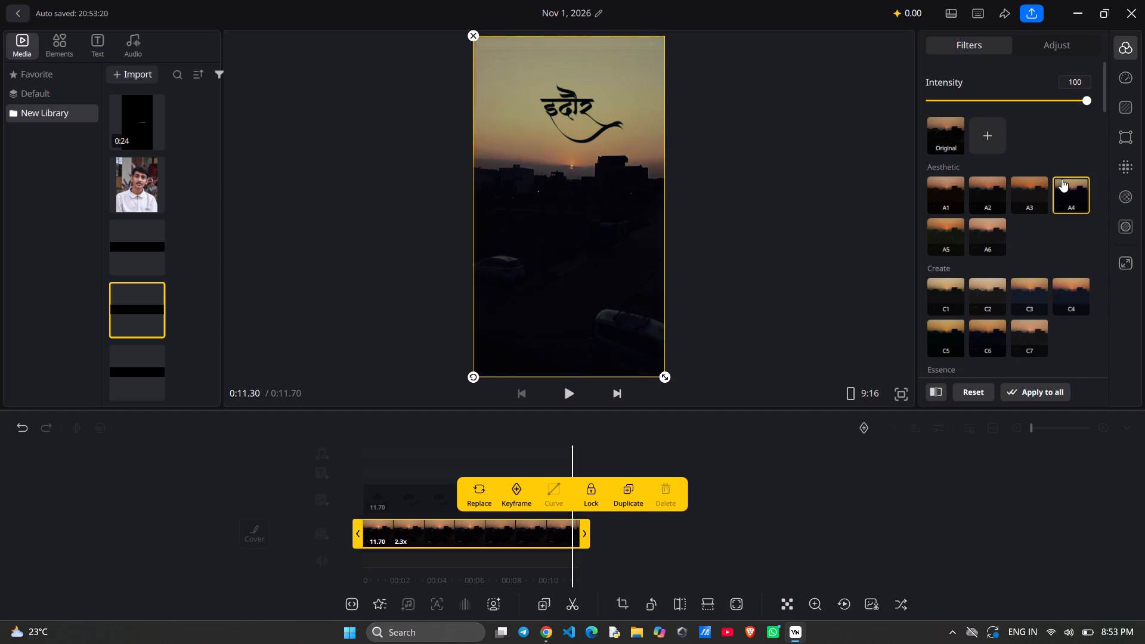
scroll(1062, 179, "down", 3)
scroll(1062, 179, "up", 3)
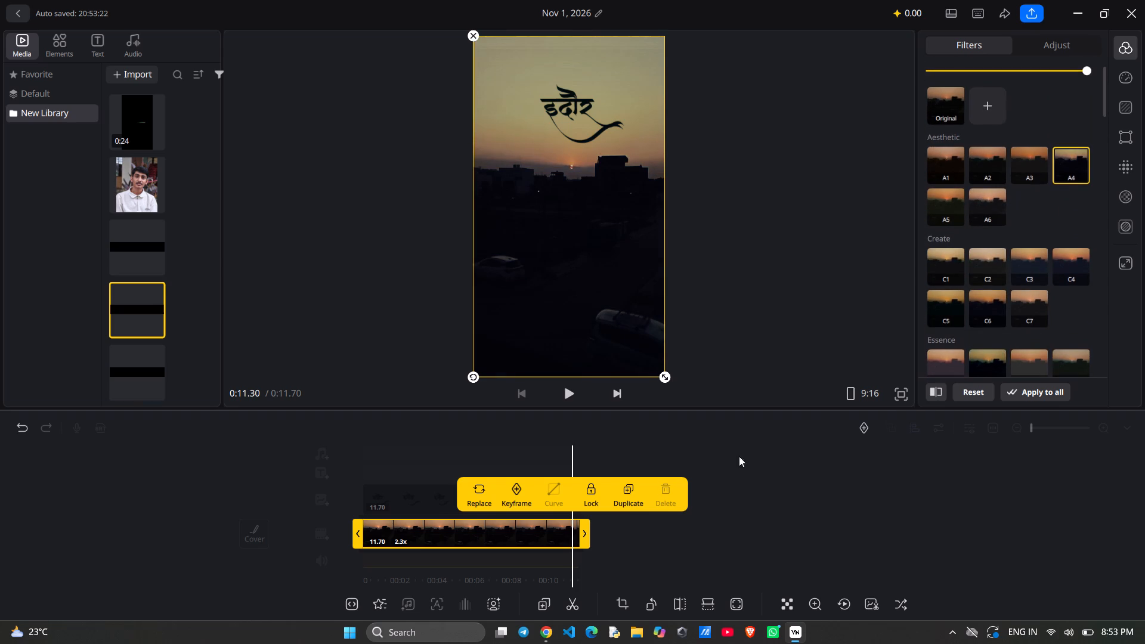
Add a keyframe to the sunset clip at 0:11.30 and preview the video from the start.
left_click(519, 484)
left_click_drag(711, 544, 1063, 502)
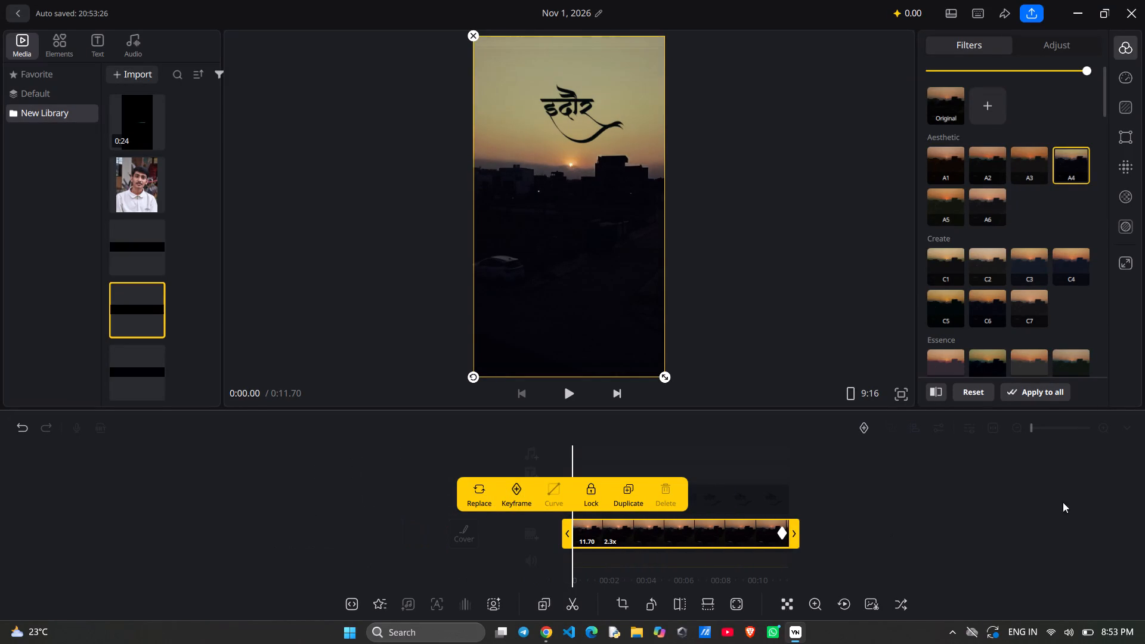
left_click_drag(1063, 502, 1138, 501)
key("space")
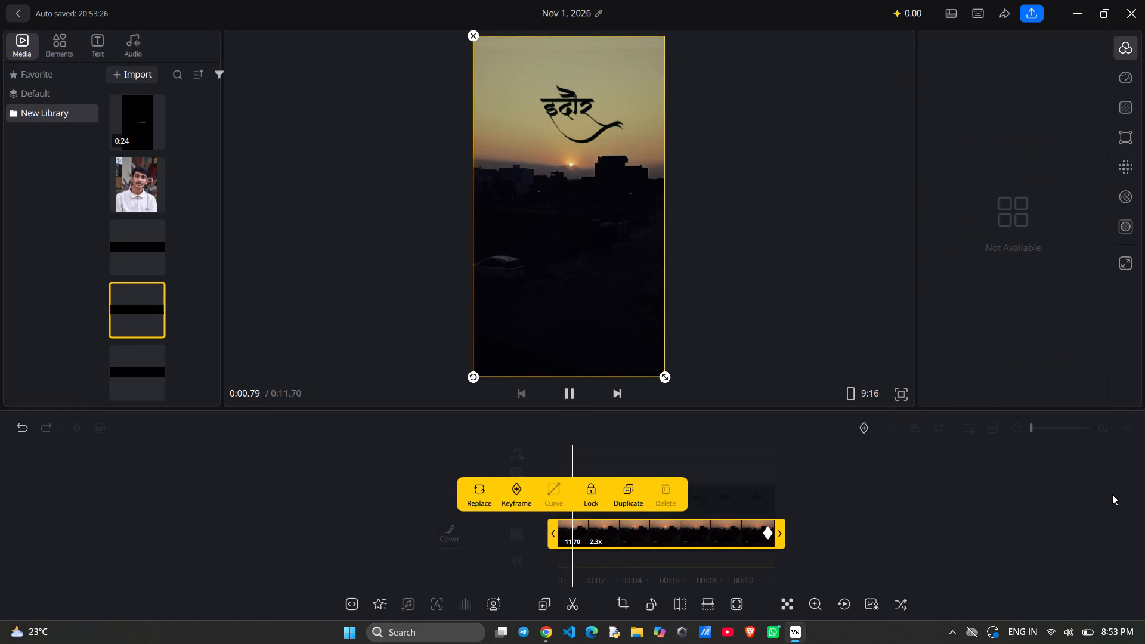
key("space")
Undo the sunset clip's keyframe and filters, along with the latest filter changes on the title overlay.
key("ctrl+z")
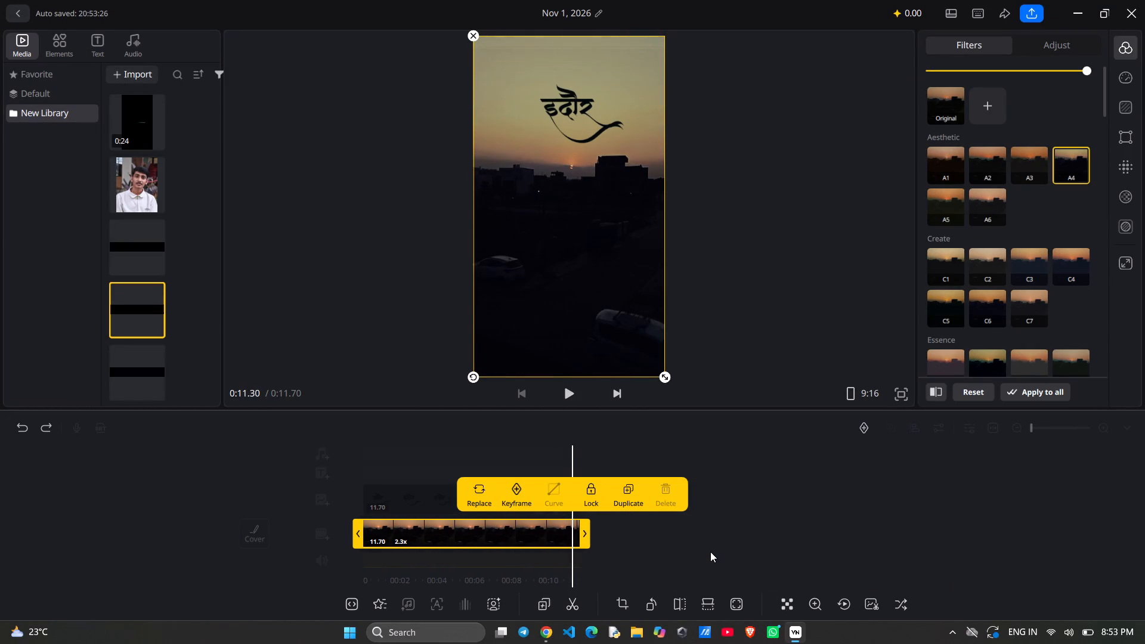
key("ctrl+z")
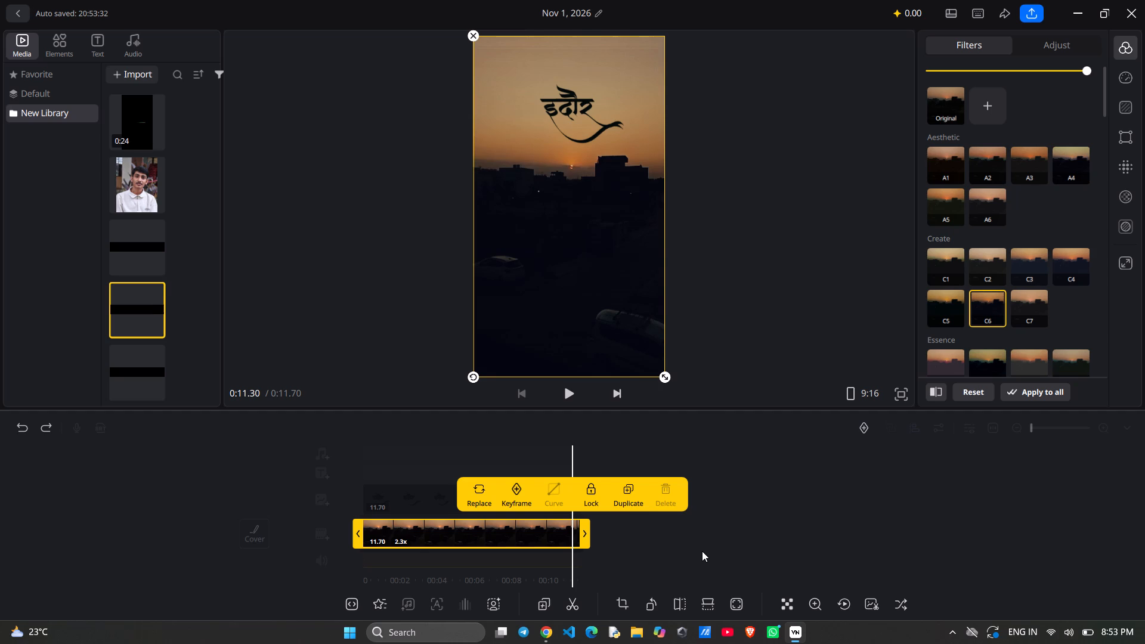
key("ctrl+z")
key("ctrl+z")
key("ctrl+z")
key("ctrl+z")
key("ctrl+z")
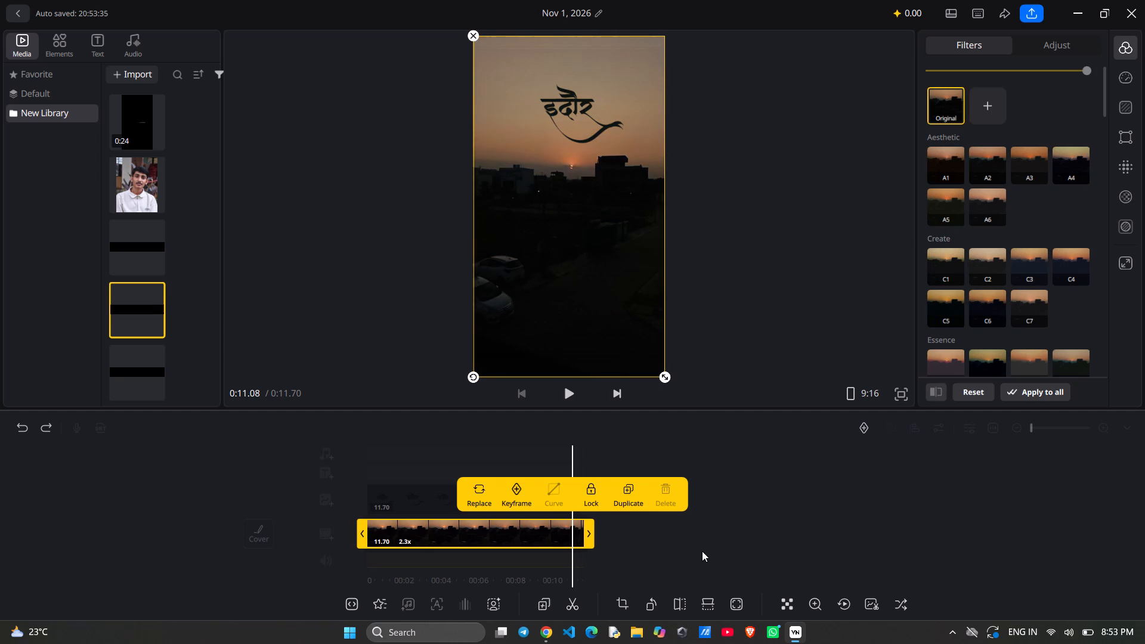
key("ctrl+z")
Add a keyframe to the sunset clip at 0:11.33.
key("Right")
key("Right")
key("Right")
key("Right")
key("Right")
key("Right")
key("Right")
key("Right")
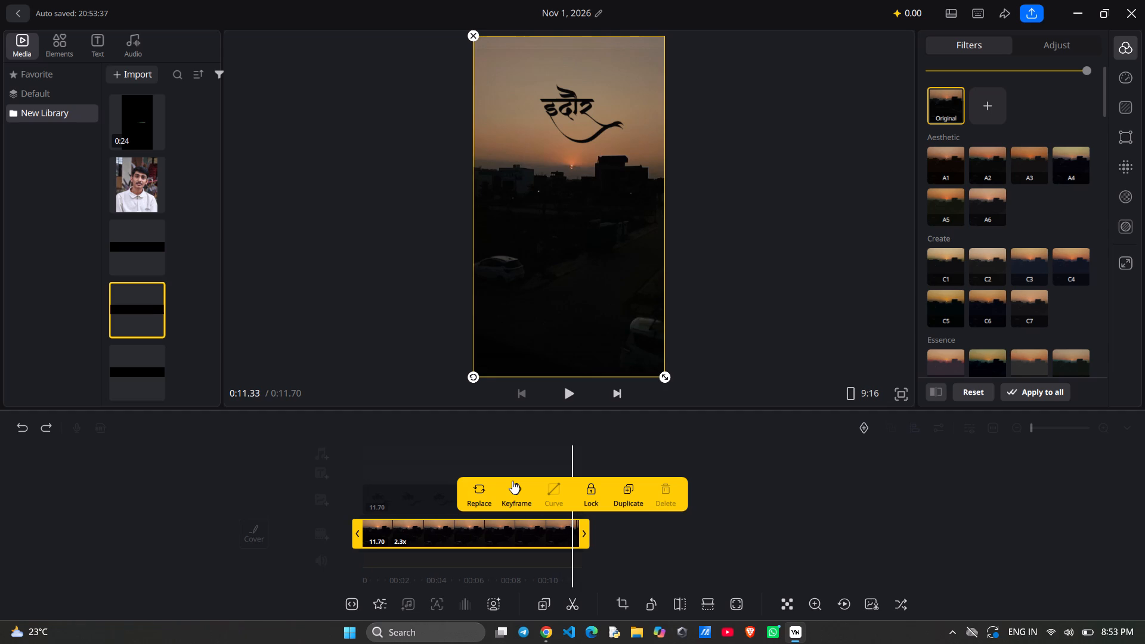
left_click(518, 491)
Apply the A4 filter to the sunset clip at the 0:11.33 keyframe and check the clip's first frame.
left_click(1073, 168)
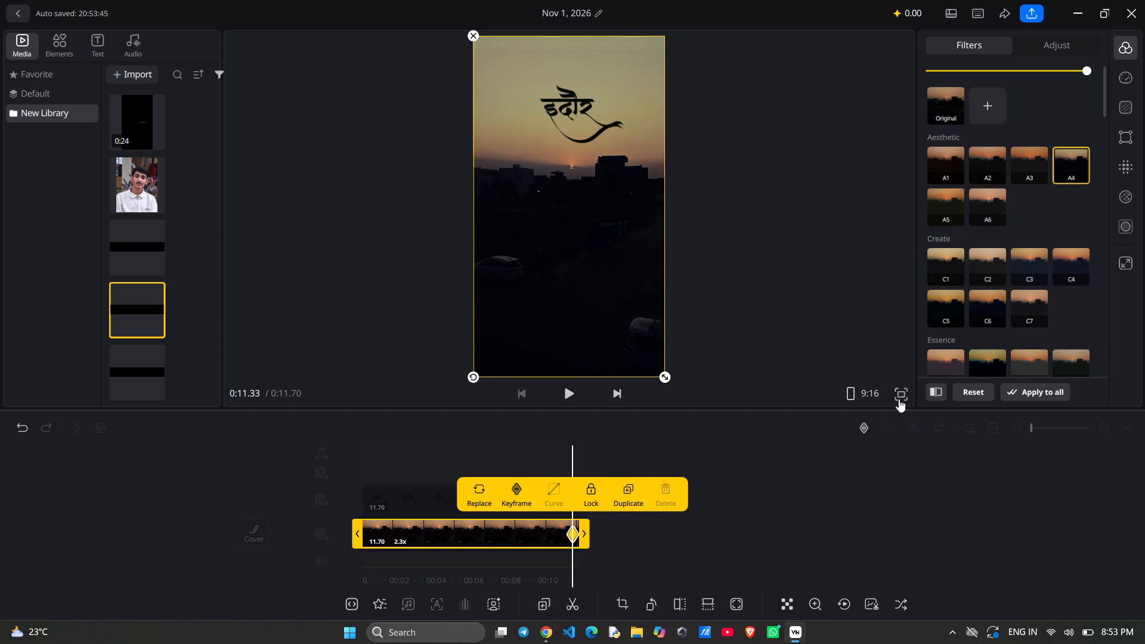
left_click(853, 515)
left_click_drag(741, 546, 1091, 538)
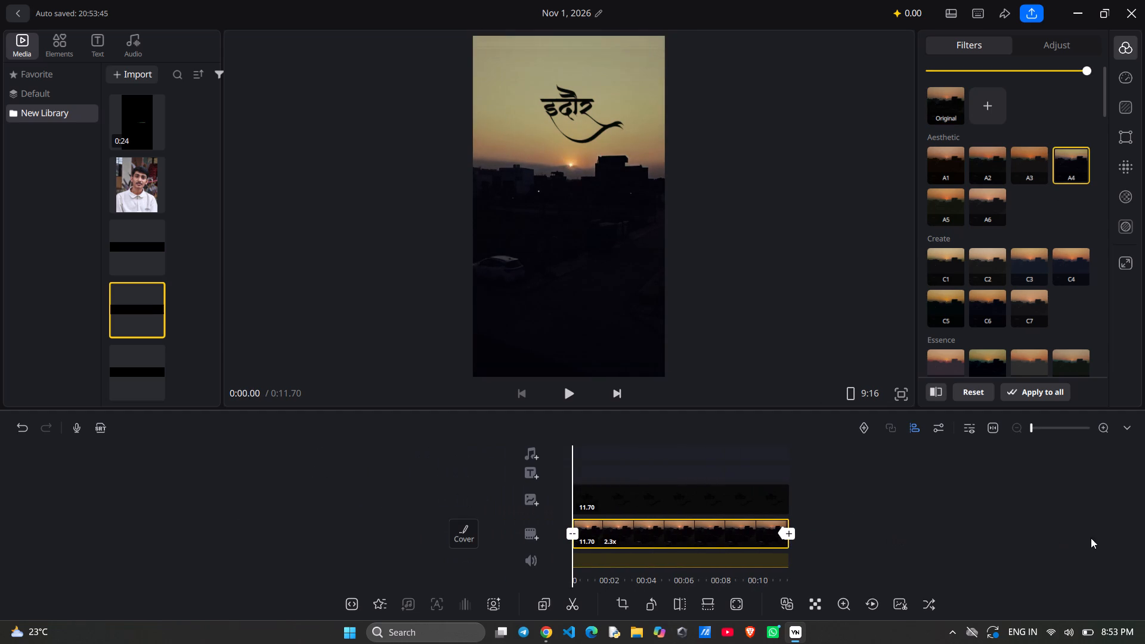
Play the video from the start and scrub through it to check how the A4 filter looks across the sunset clip.
left_click_drag(1091, 538, 1091, 538)
key("space")
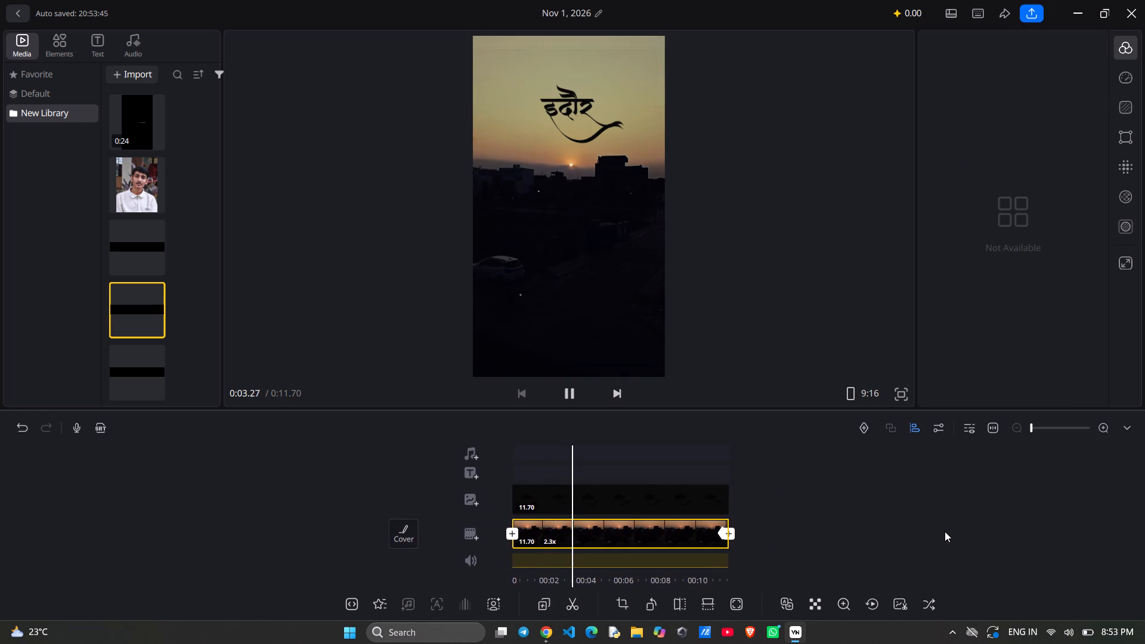
left_click_drag(777, 517, 822, 521)
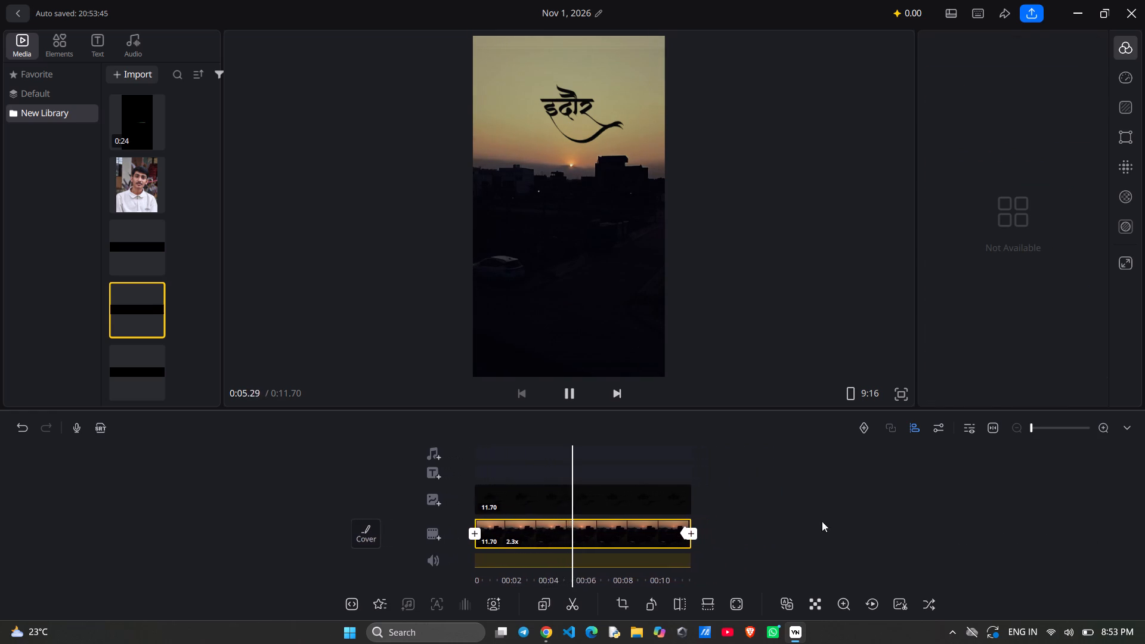
left_click_drag(822, 521, 1104, 510)
key("space")
left_click(872, 564)
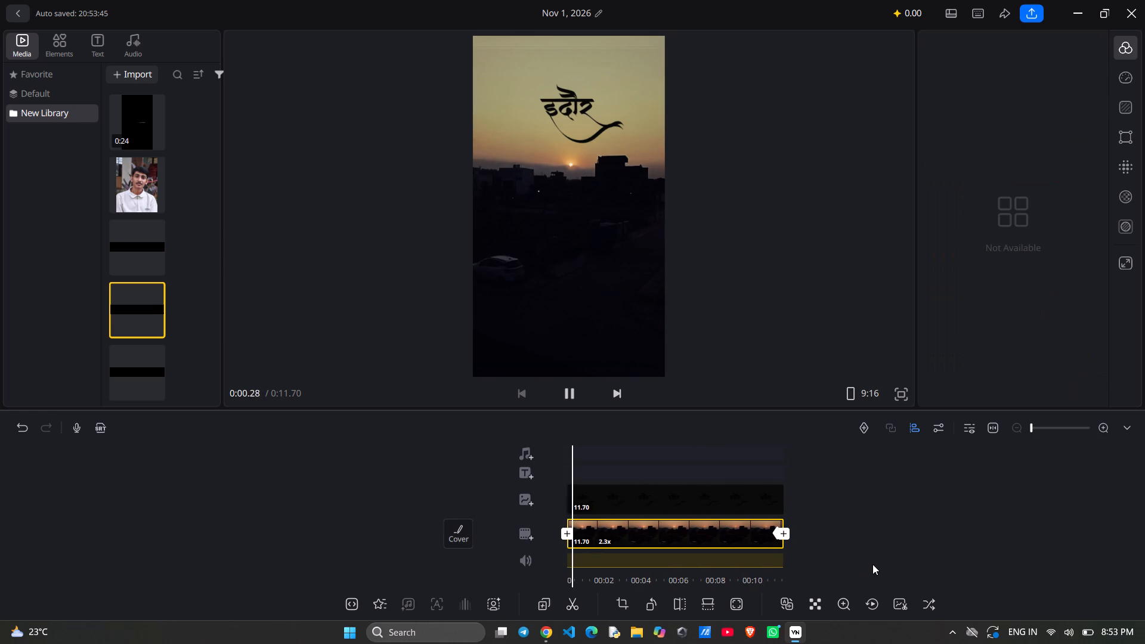
key("space")
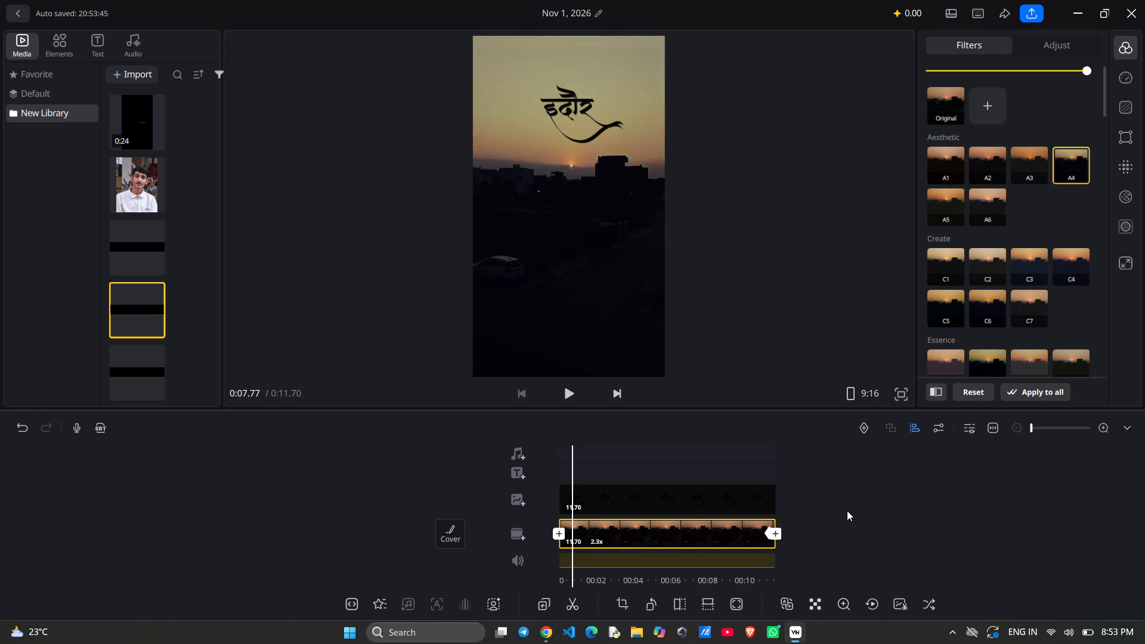
left_click_drag(872, 507, 992, 507)
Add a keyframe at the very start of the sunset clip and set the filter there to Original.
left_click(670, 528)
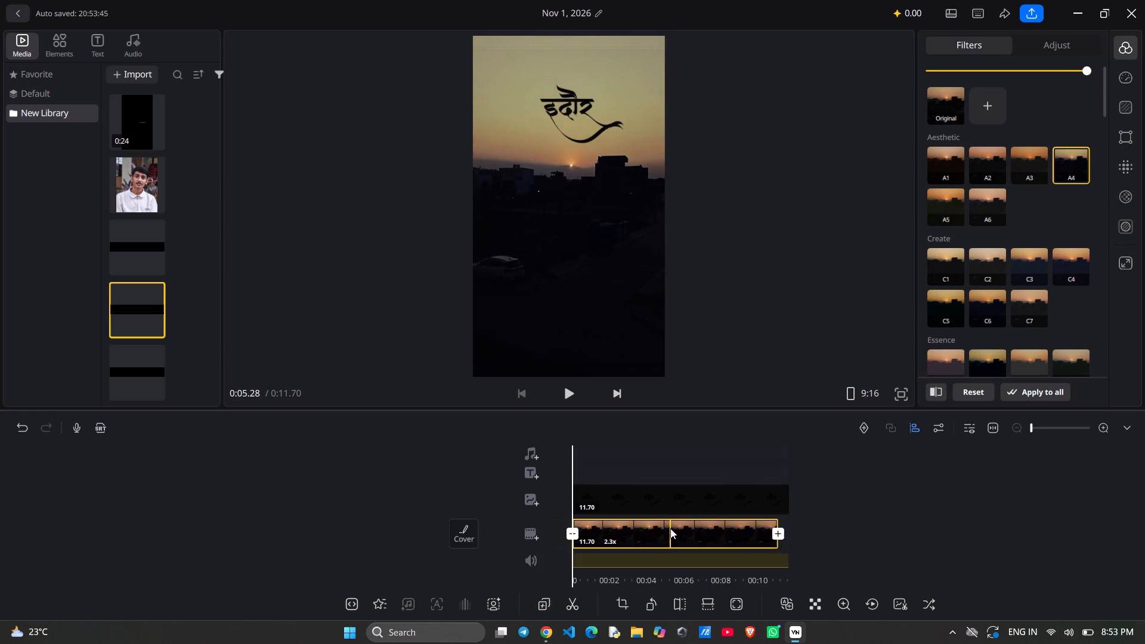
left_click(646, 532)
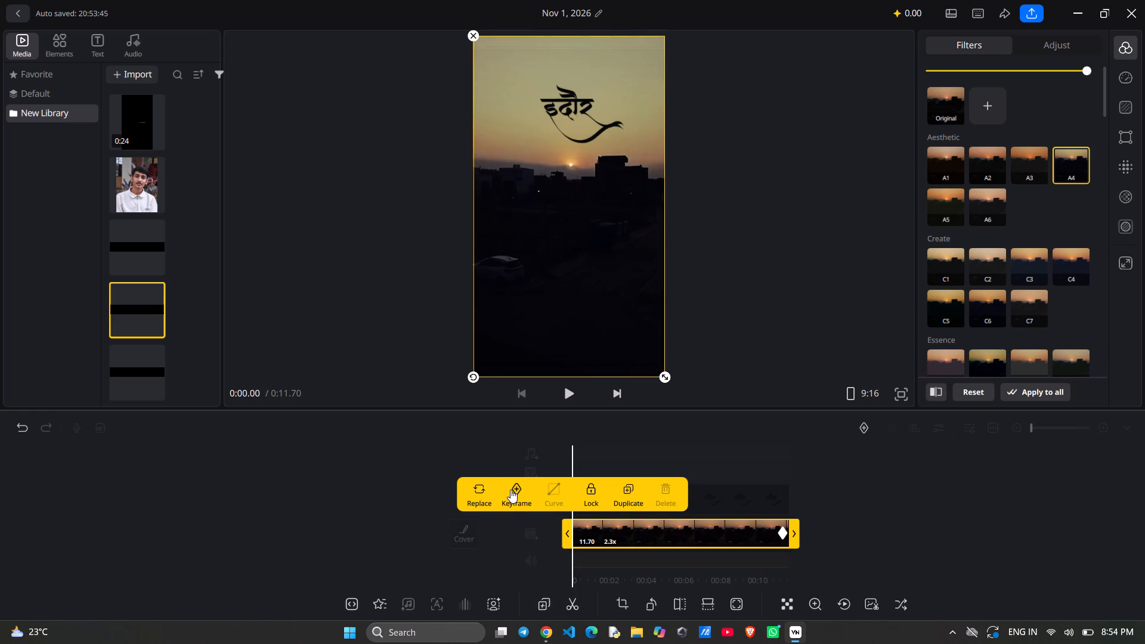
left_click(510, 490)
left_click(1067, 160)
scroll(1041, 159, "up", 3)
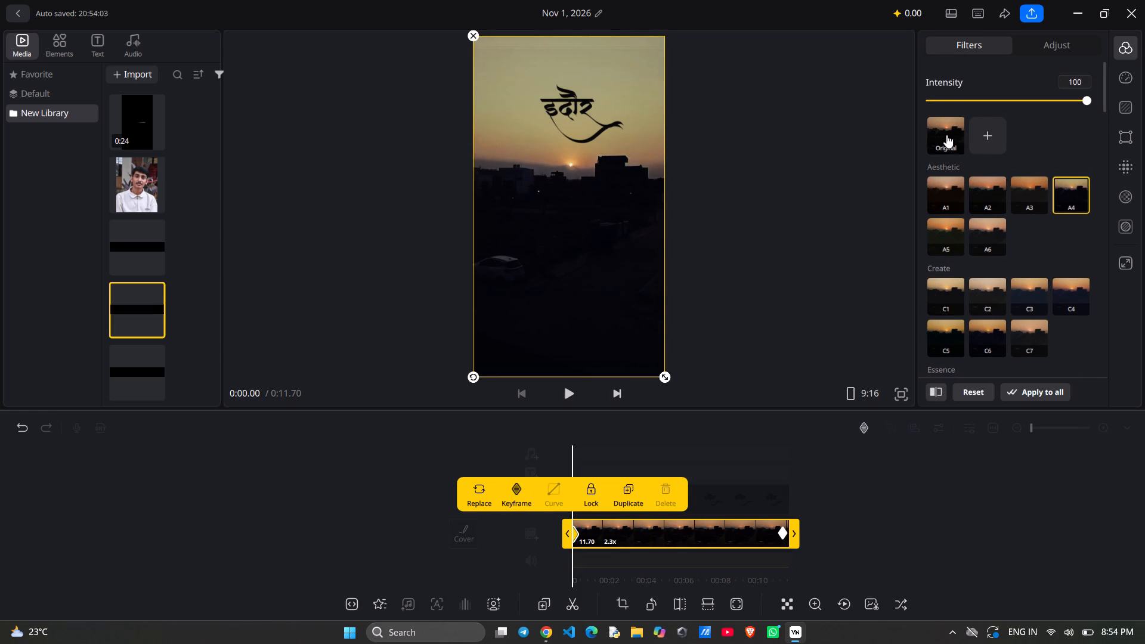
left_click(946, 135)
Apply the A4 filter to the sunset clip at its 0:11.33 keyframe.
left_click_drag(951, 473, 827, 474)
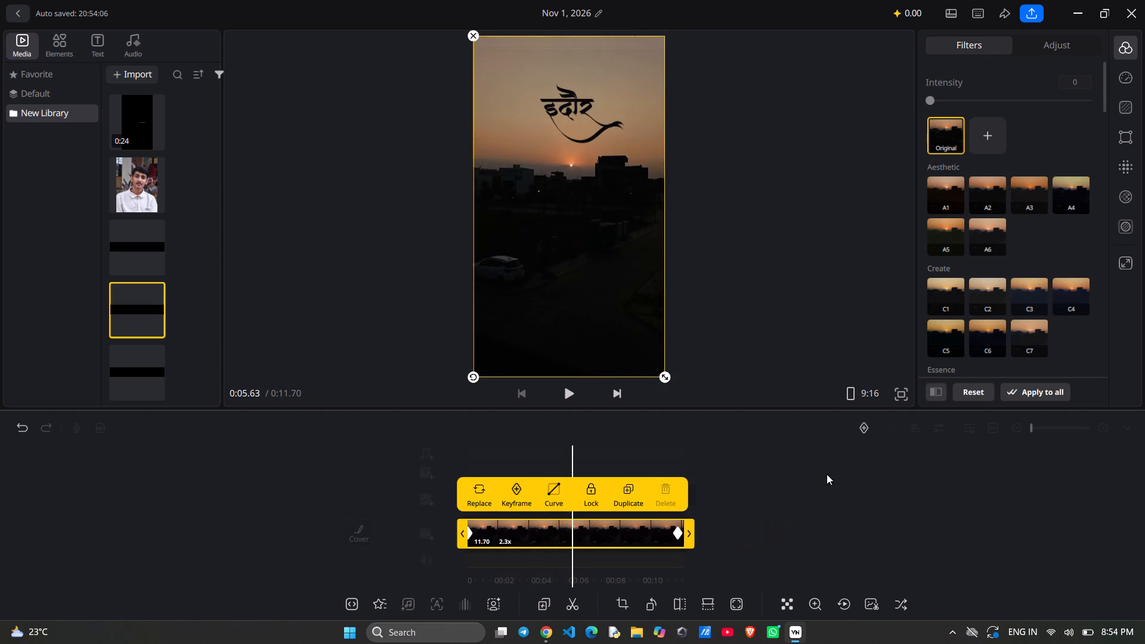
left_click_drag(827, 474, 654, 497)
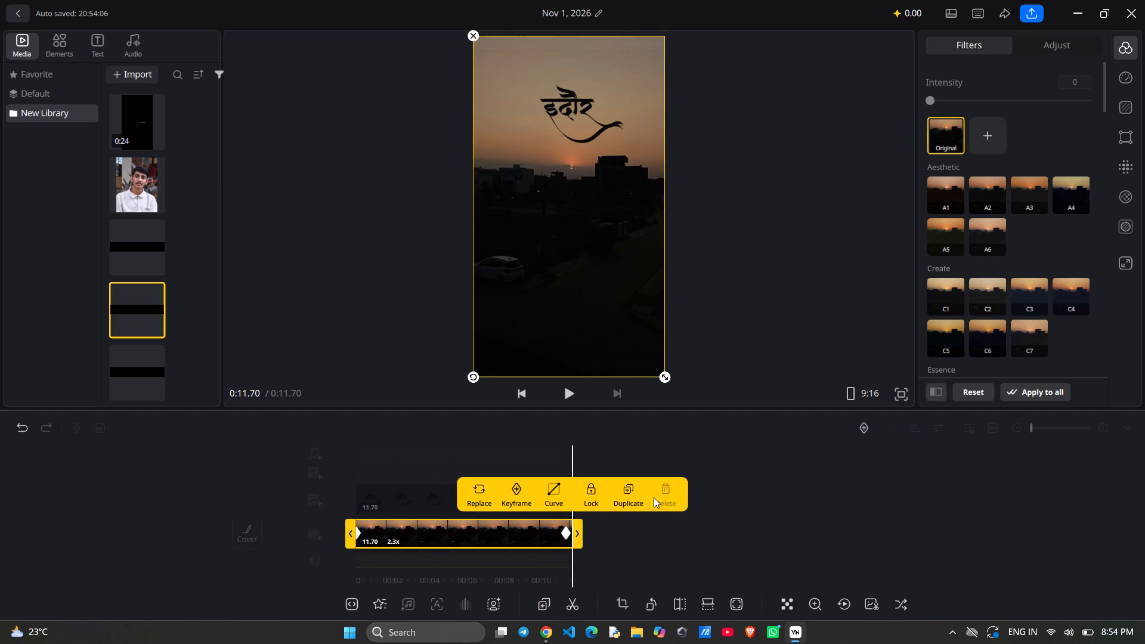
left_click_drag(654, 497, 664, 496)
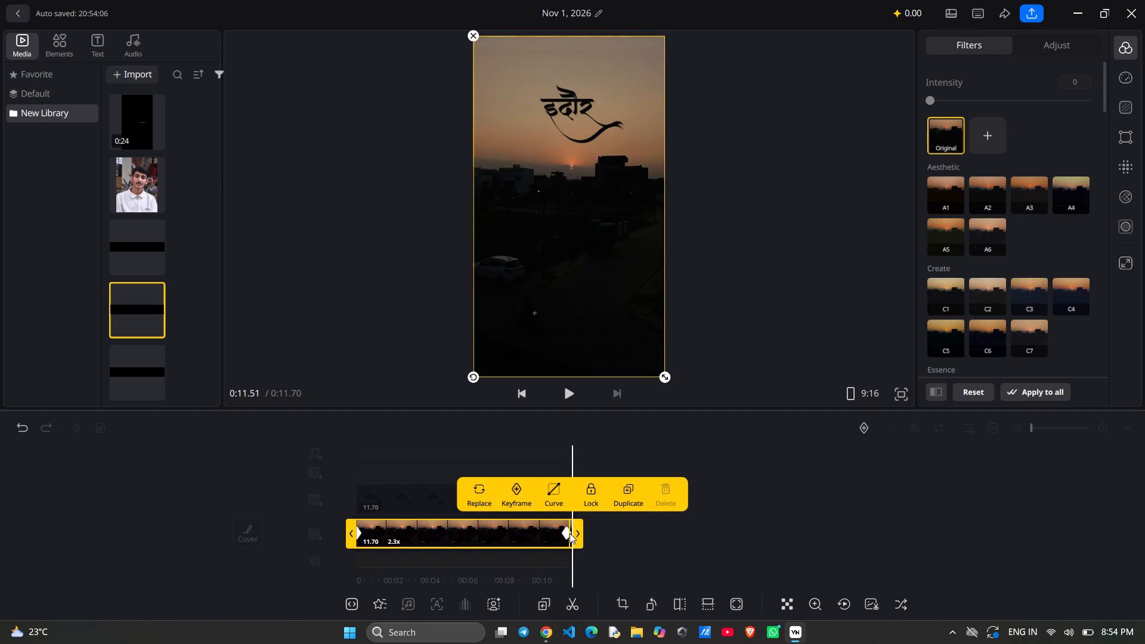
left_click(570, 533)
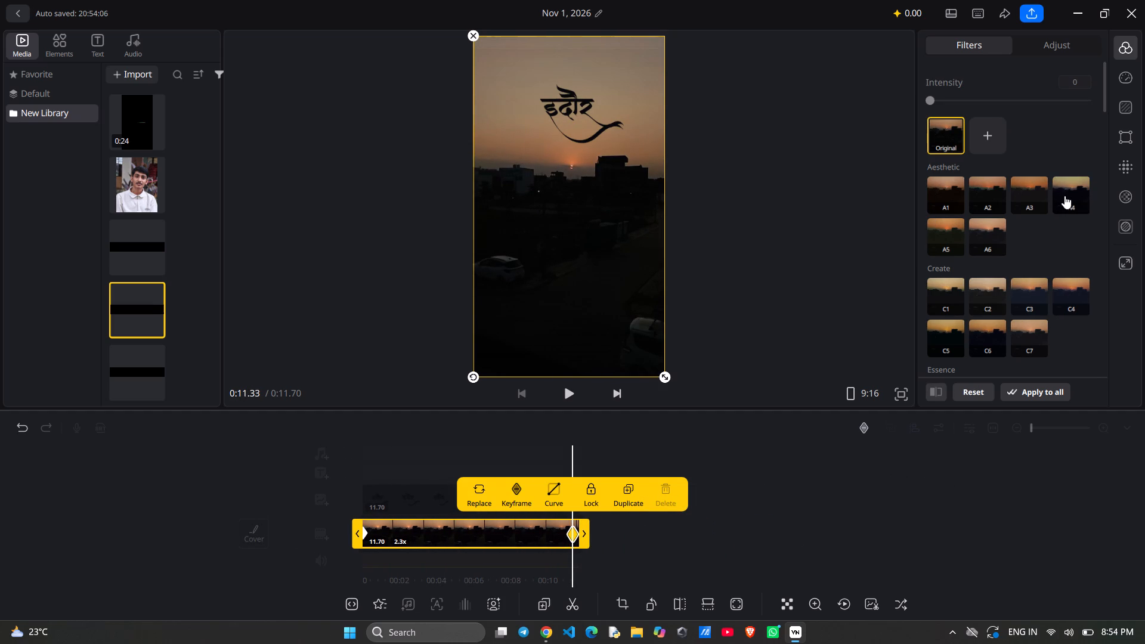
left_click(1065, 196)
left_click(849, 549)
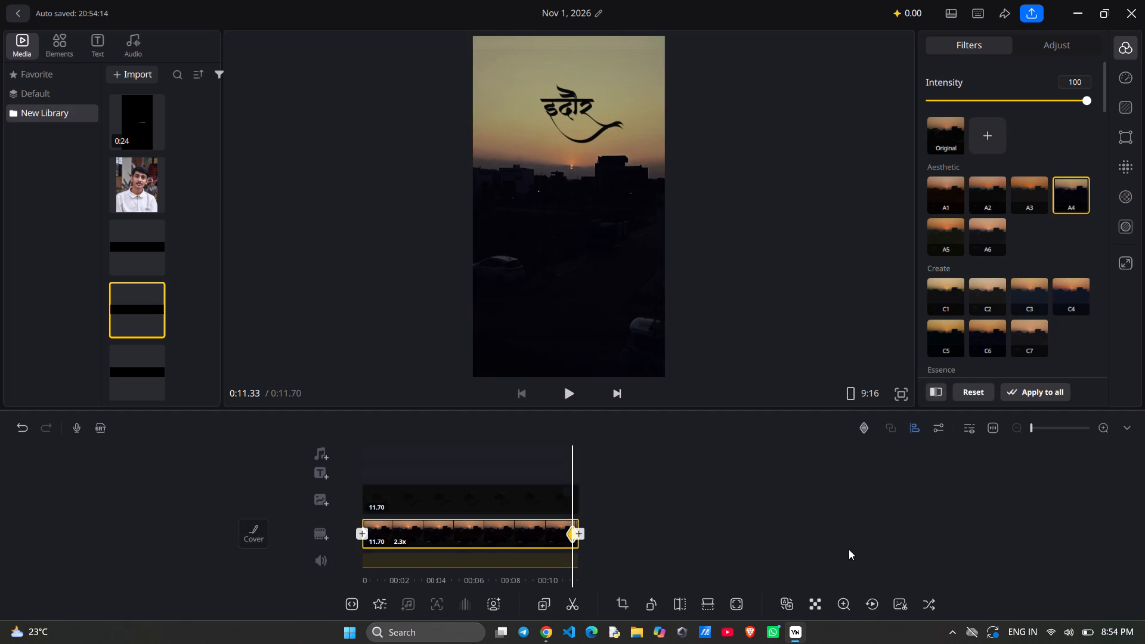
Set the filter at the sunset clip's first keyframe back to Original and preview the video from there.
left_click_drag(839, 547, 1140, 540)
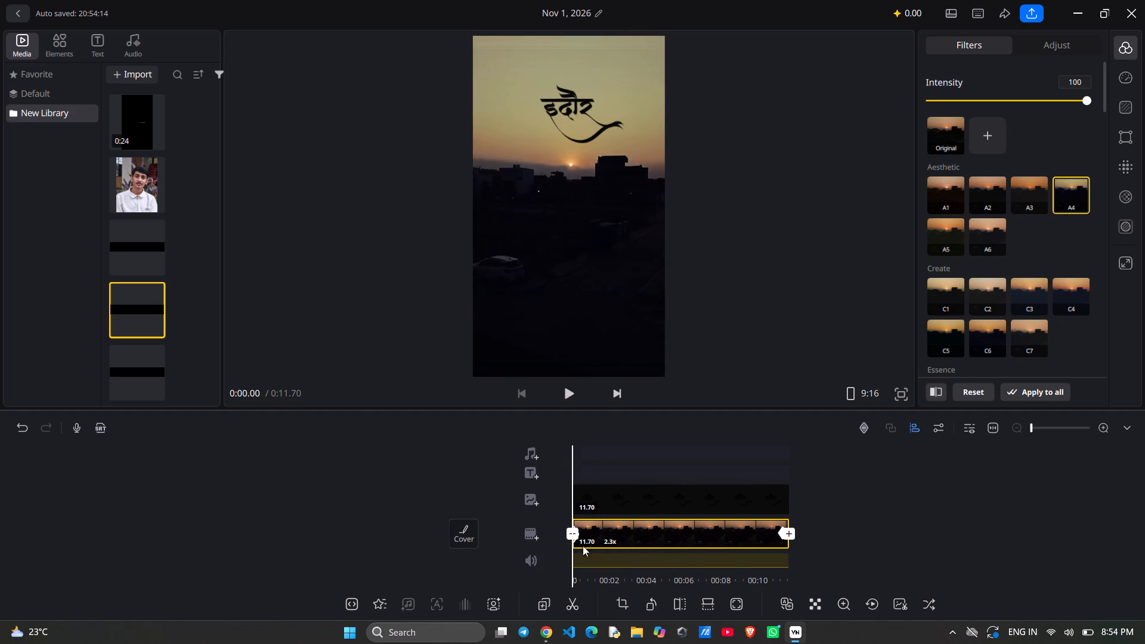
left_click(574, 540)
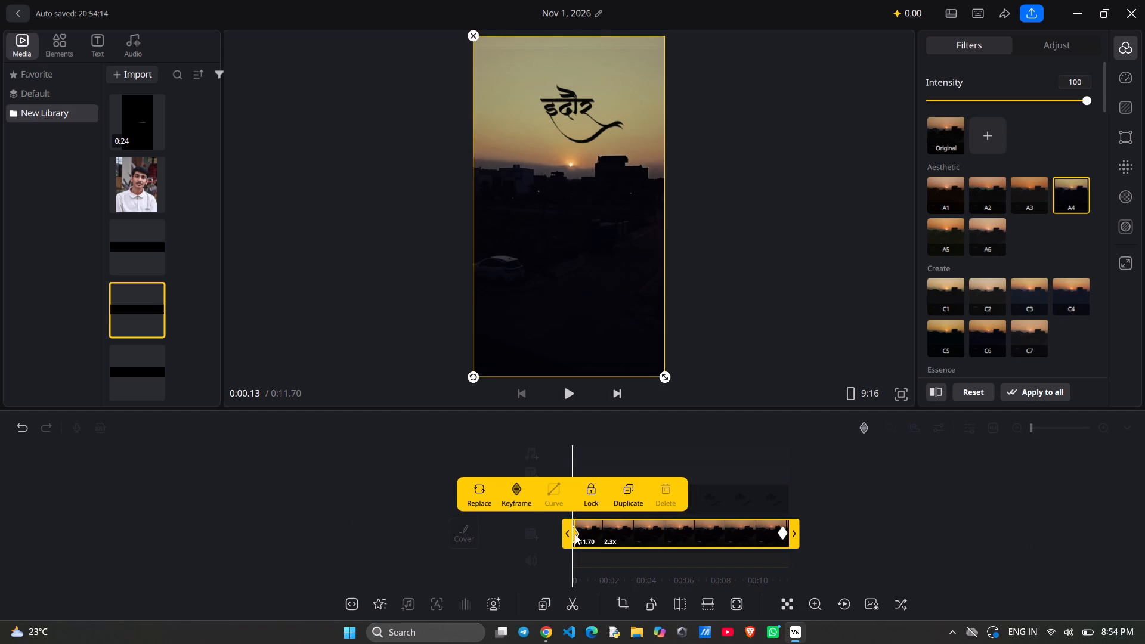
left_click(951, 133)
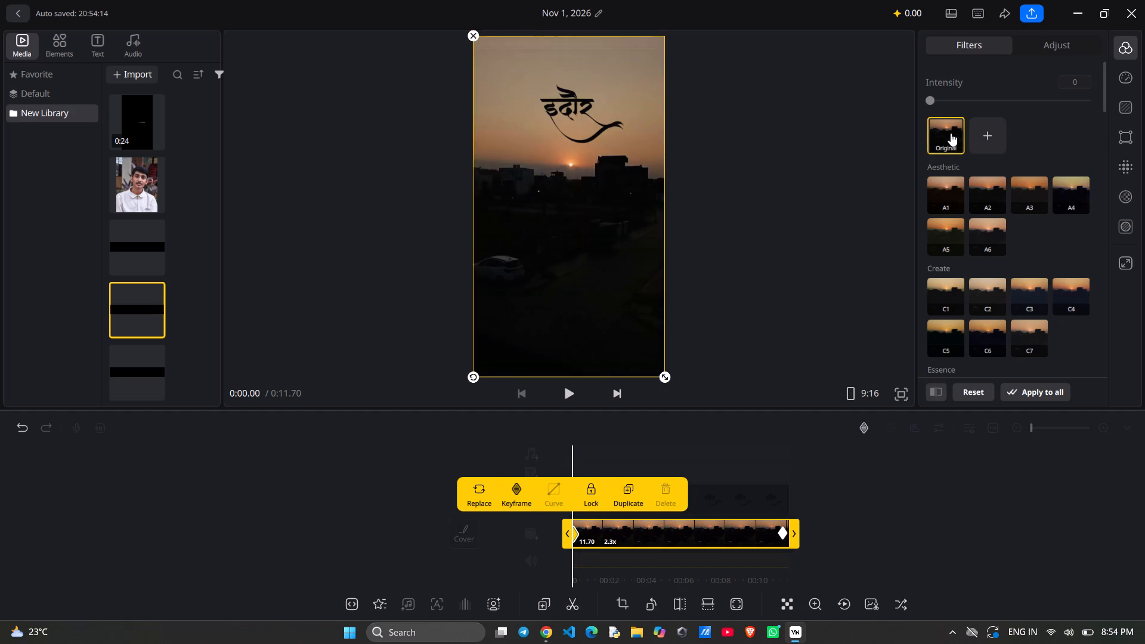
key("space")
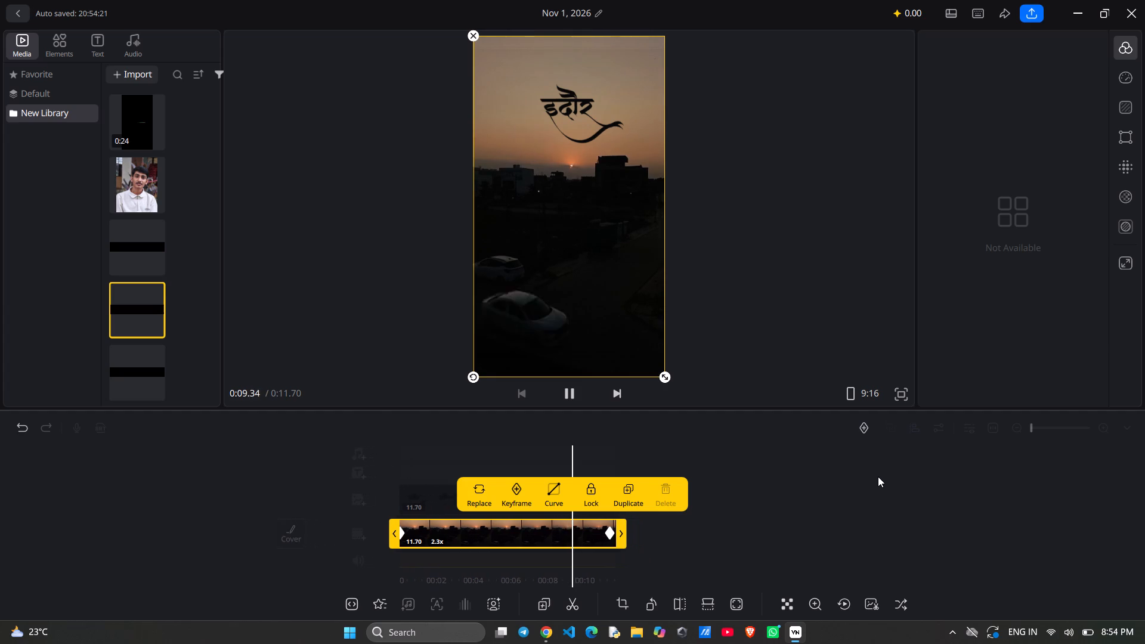
Undo the sunset clip's keyframes and filter changes, and return the playhead to about 0:00.12.
key("ctrl+z")
key("ctrl+z")
key("ctrl+z")
key("ctrl+z")
key("ctrl+z")
key("ctrl+z")
key("ctrl+z")
key("ctrl+z")
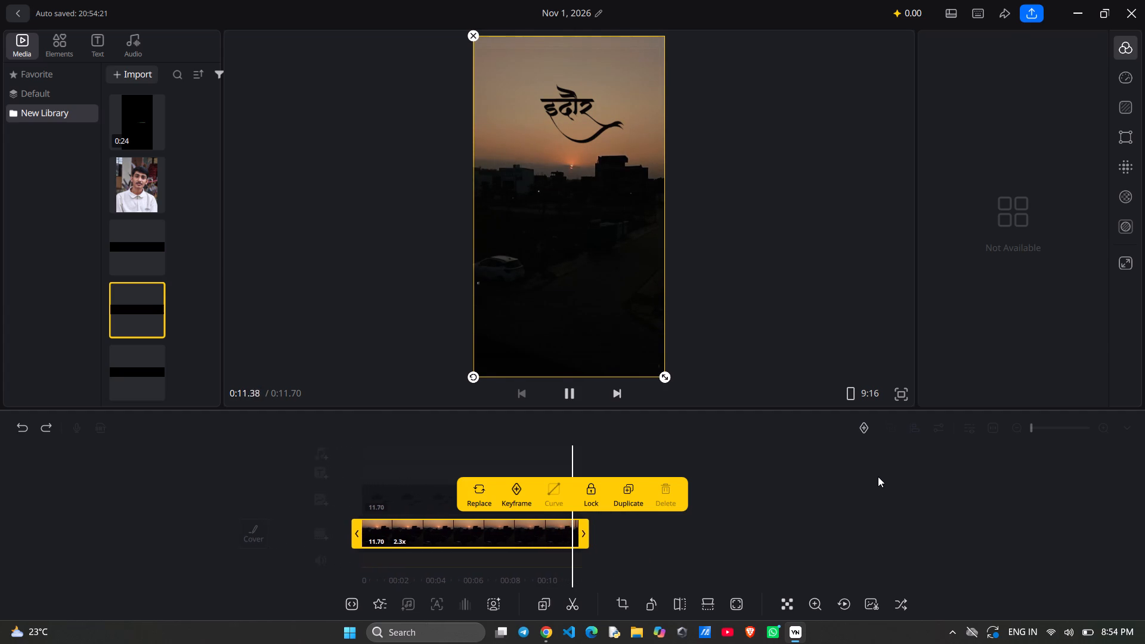
left_click(842, 511)
left_click_drag(775, 536, 1093, 496)
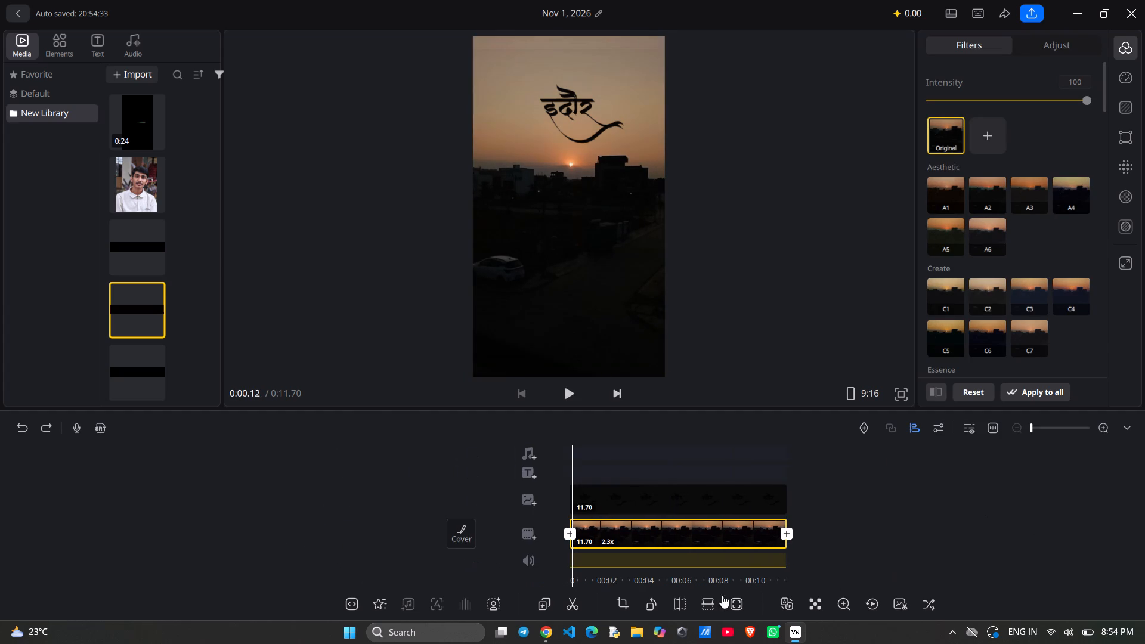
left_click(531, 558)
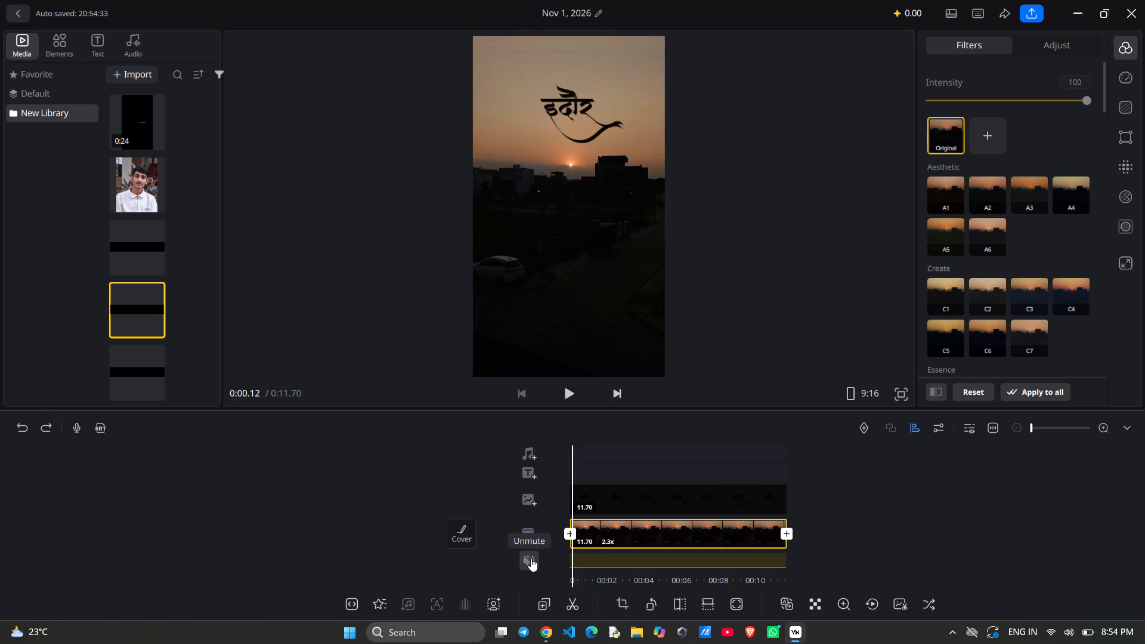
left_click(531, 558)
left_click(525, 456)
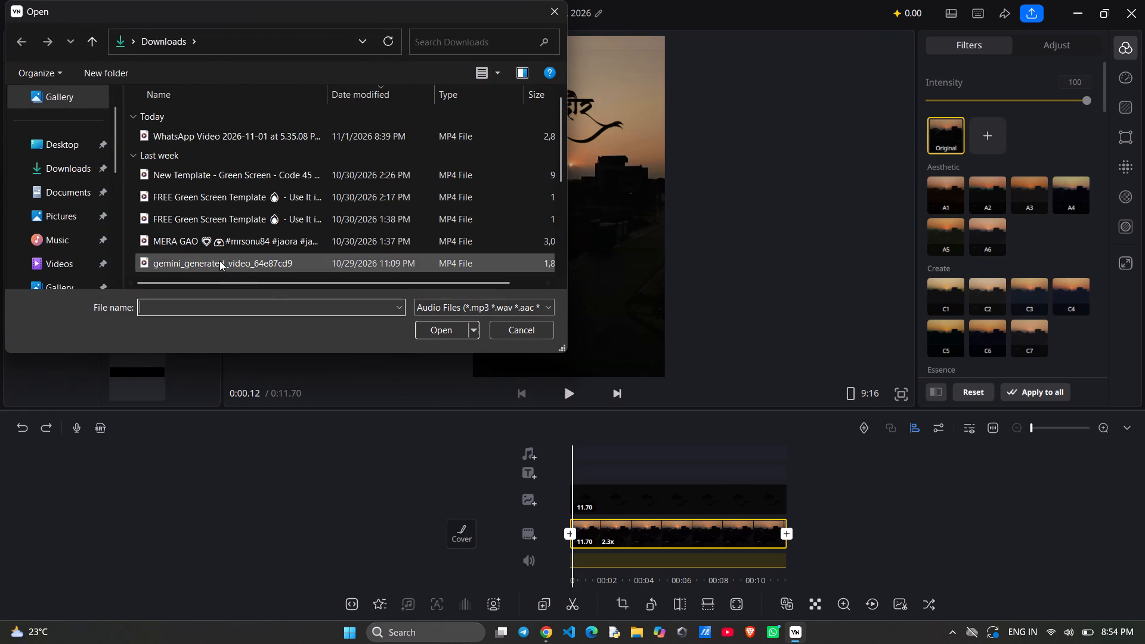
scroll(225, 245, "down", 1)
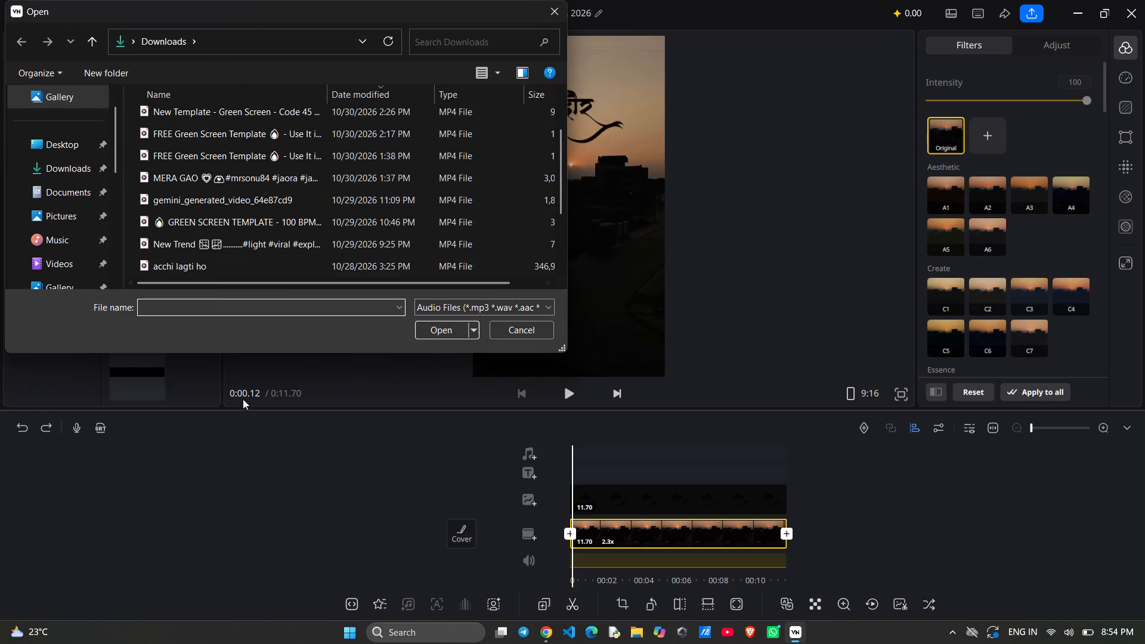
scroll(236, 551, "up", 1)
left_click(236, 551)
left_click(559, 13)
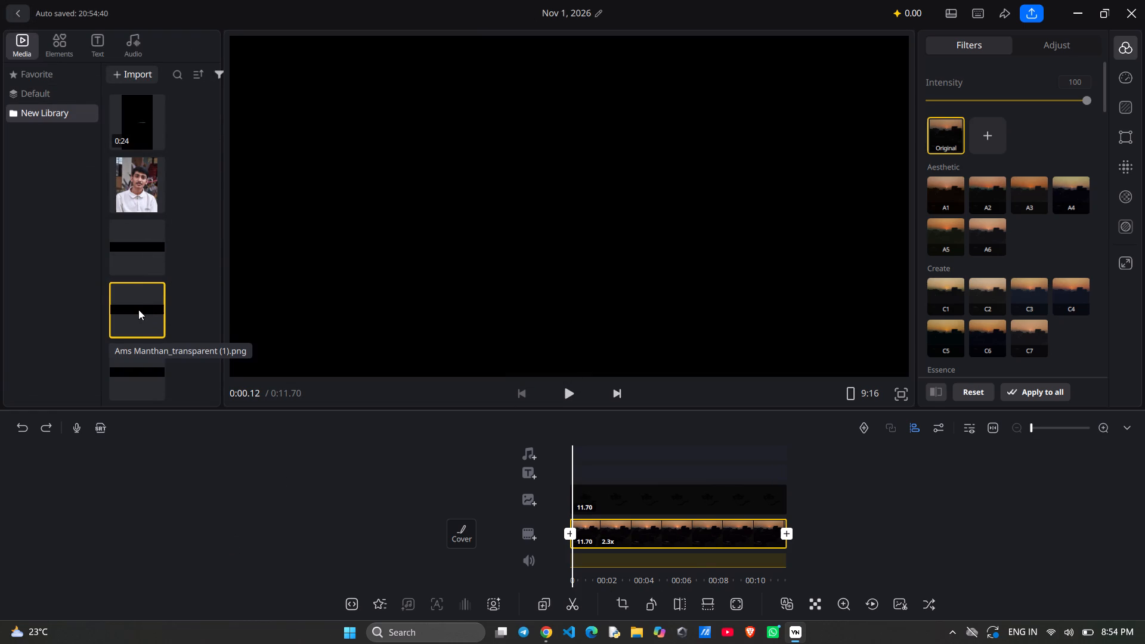
Add the 0:24 black-and-green template video from New Library as an overlay at 0:00.12.
scroll(139, 330, "down", 4)
scroll(139, 330, "up", 3)
scroll(139, 330, "down", 6)
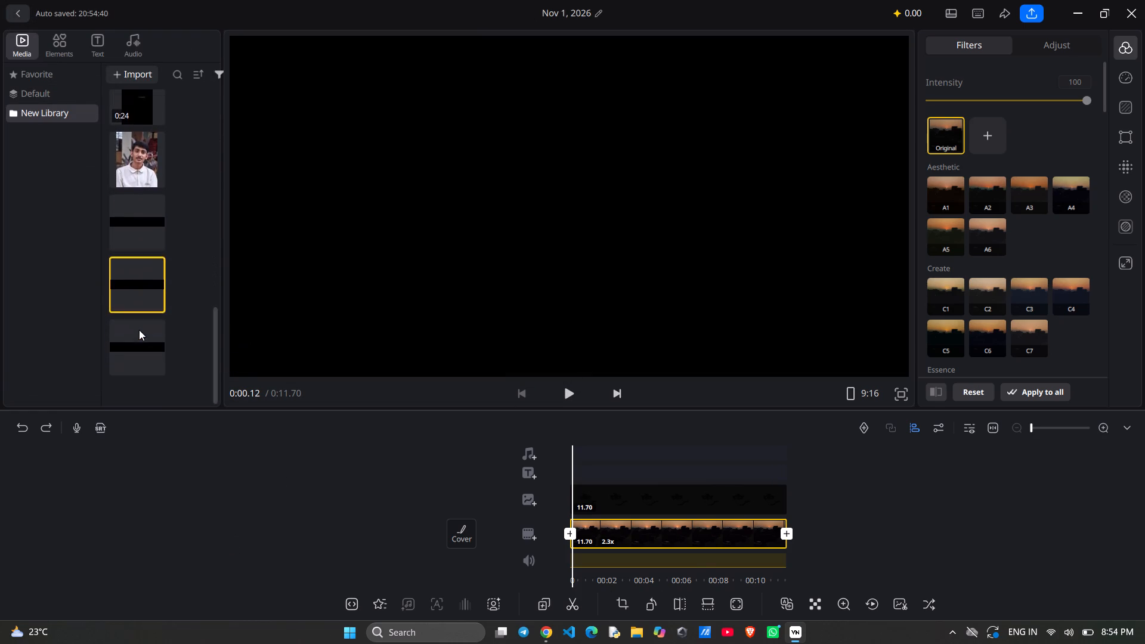
scroll(139, 330, "up", 2)
scroll(139, 330, "down", 4)
scroll(139, 330, "up", 7)
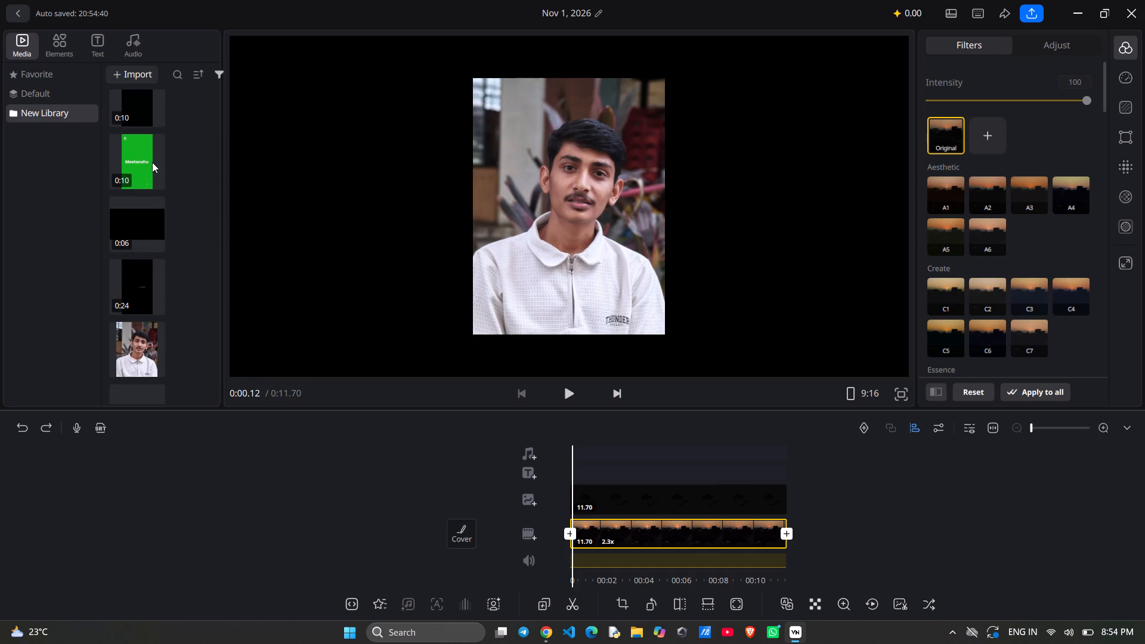
left_click(140, 300)
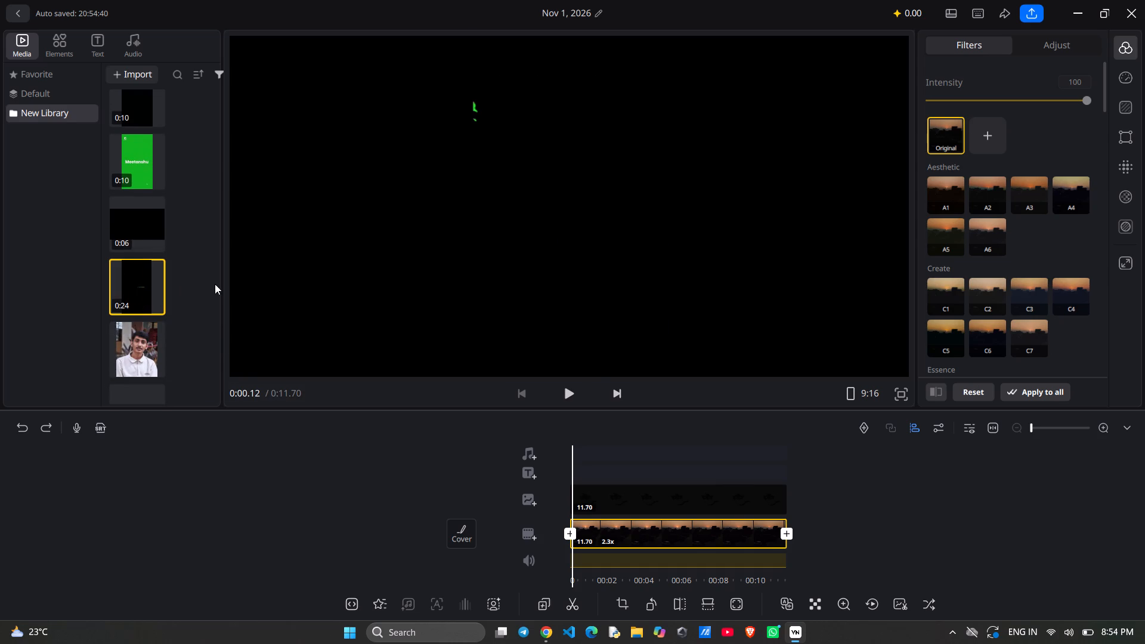
left_click_drag(137, 282, 550, 414)
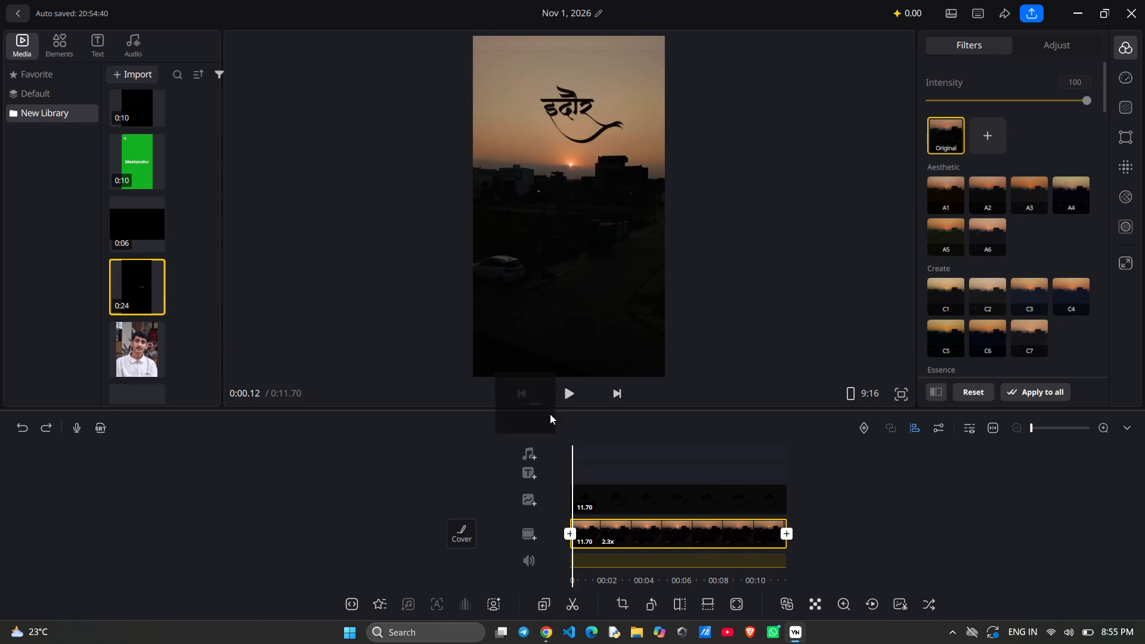
left_click_drag(550, 414, 605, 459)
left_click_drag(141, 276, 571, 256)
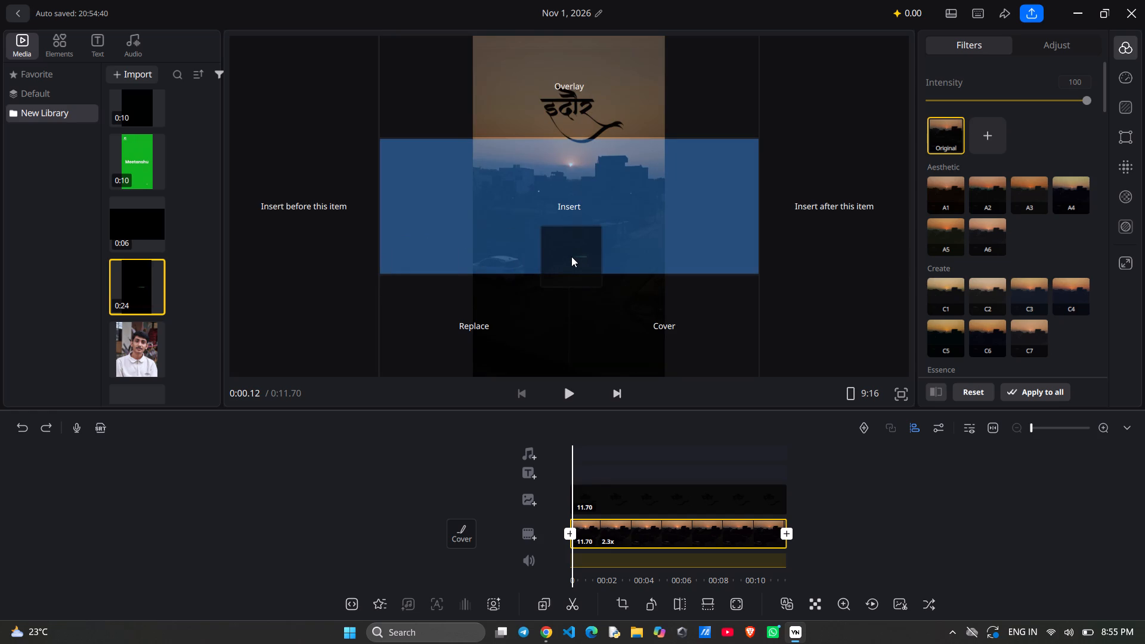
left_click_drag(571, 256, 590, 88)
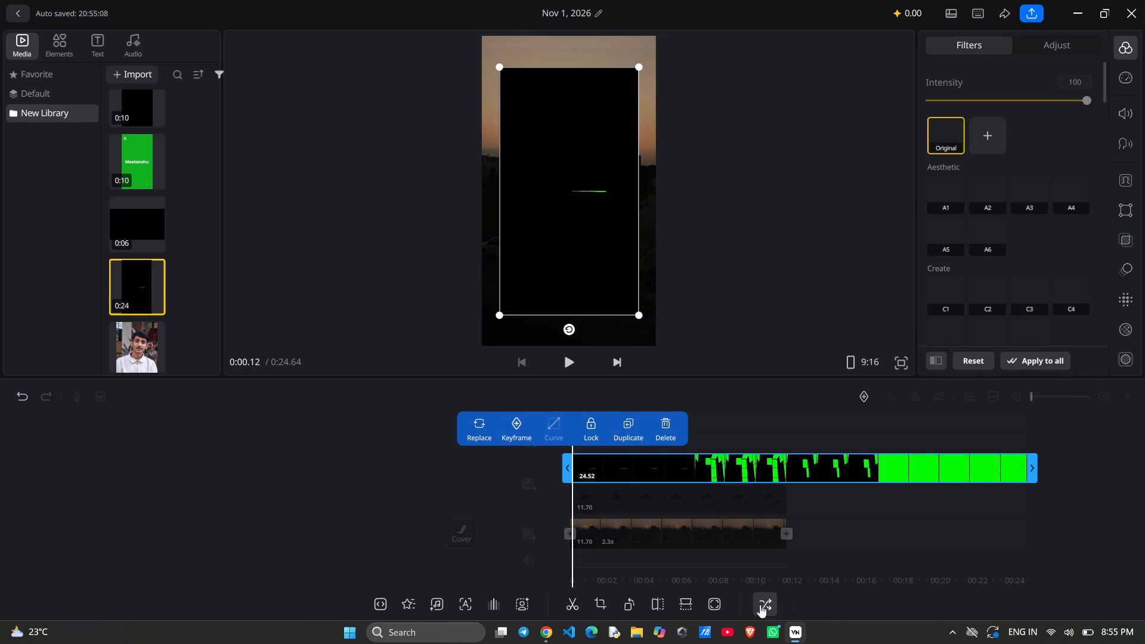
Fit the template overlay so it fills the whole 9:16 frame.
left_click(710, 608)
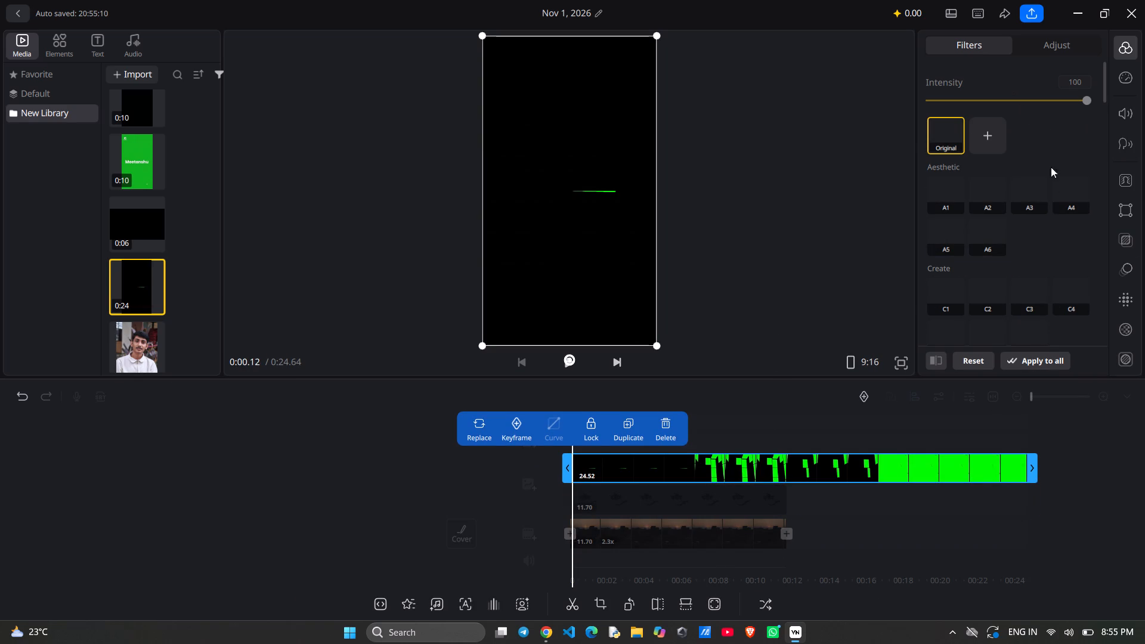
Key out the template overlay's black background with the Chroma picker and check the overlay at 0:00.73.
left_click(1121, 175)
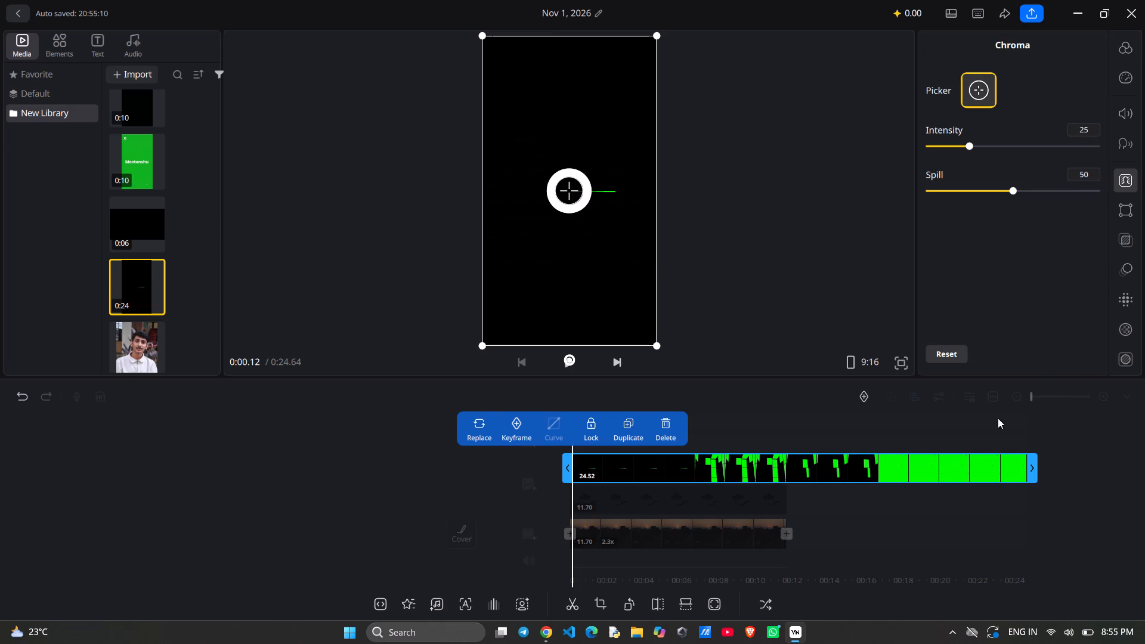
left_click_drag(567, 188, 574, 190)
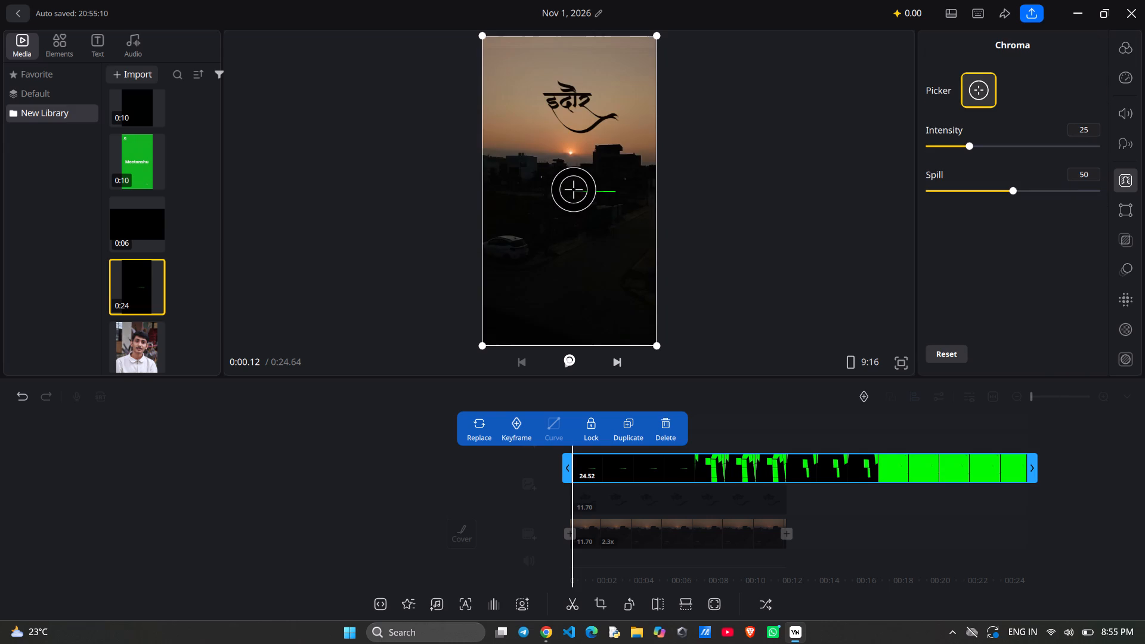
left_click_drag(910, 518, 888, 528)
left_click(582, 219)
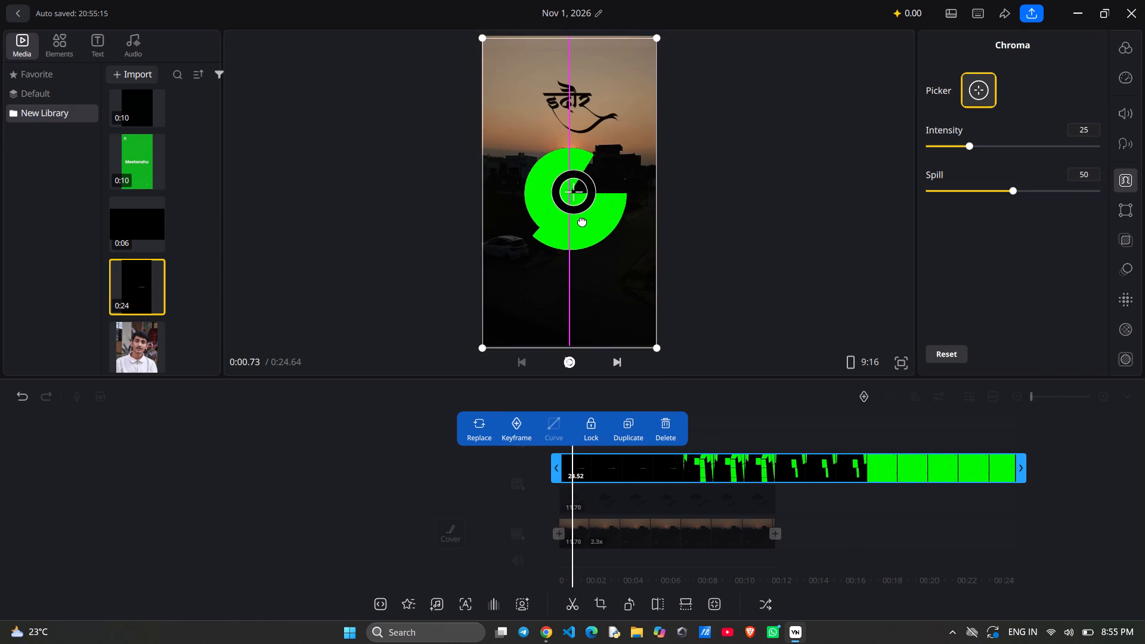
Key out the template overlay's green shape with the Chroma picker, using Intensity 100 and Spill 0.
left_click_drag(575, 190, 575, 190)
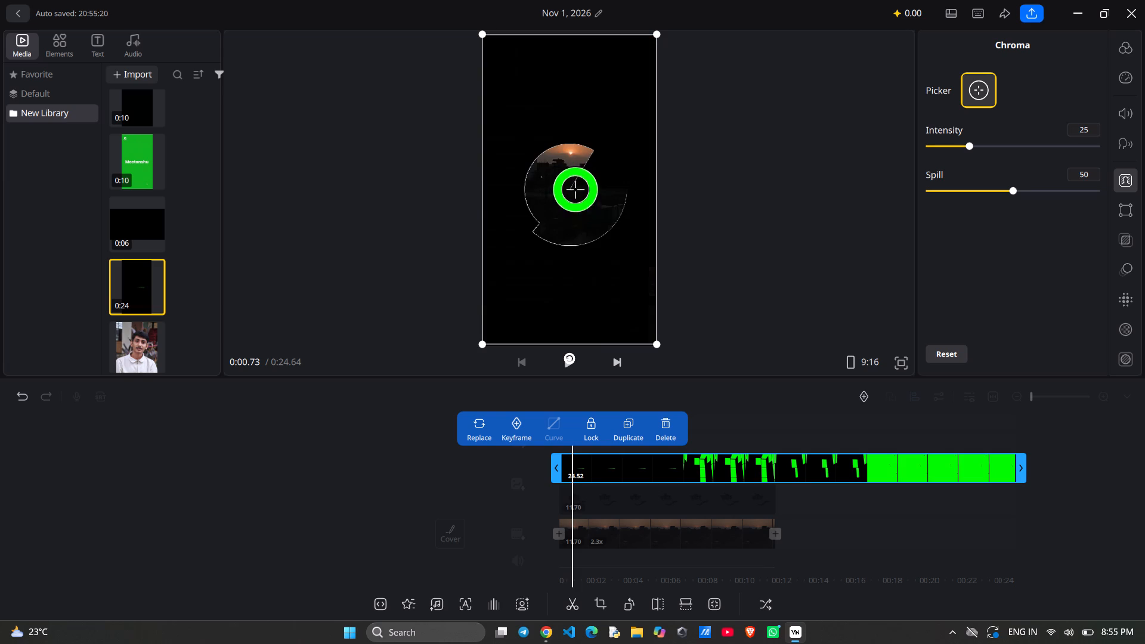
left_click_drag(575, 190, 581, 216)
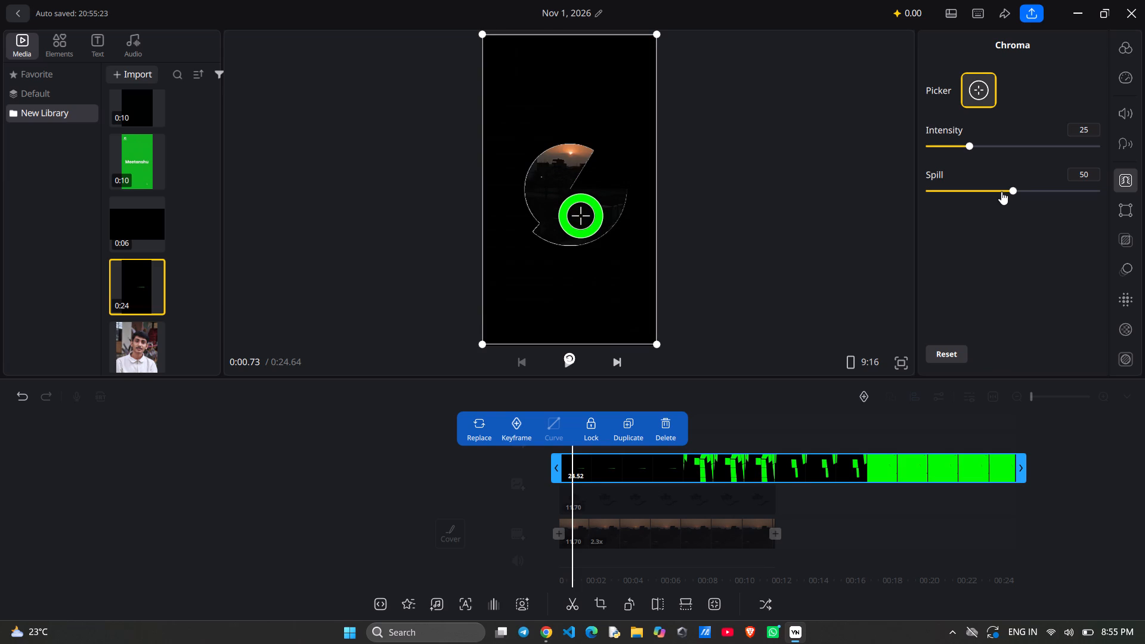
left_click_drag(1011, 188, 940, 192)
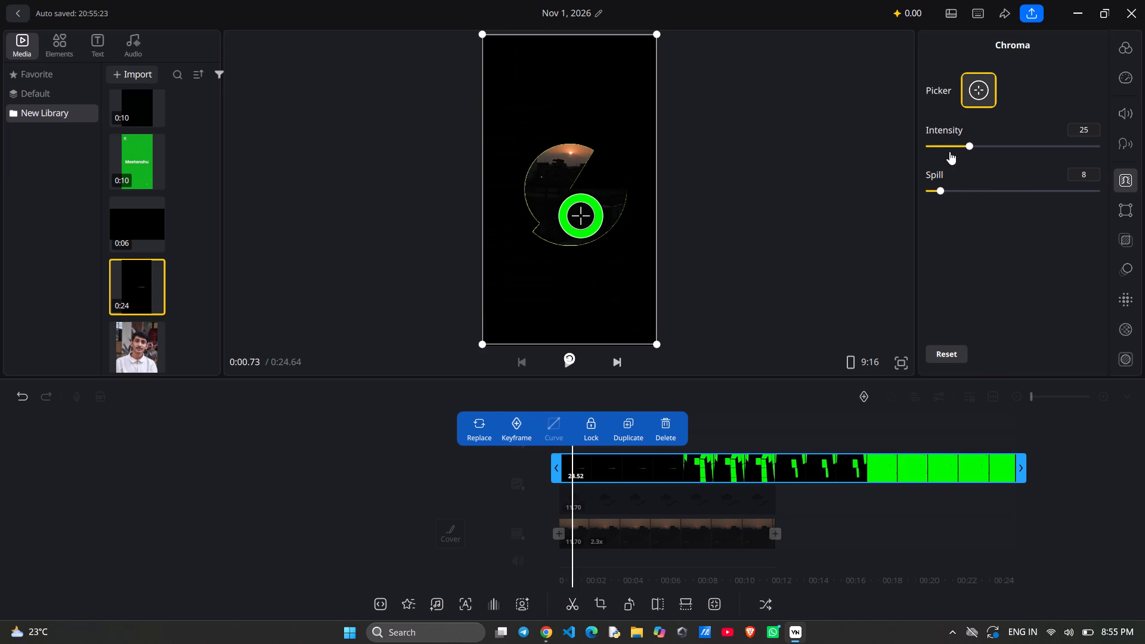
left_click_drag(965, 144, 1137, 141)
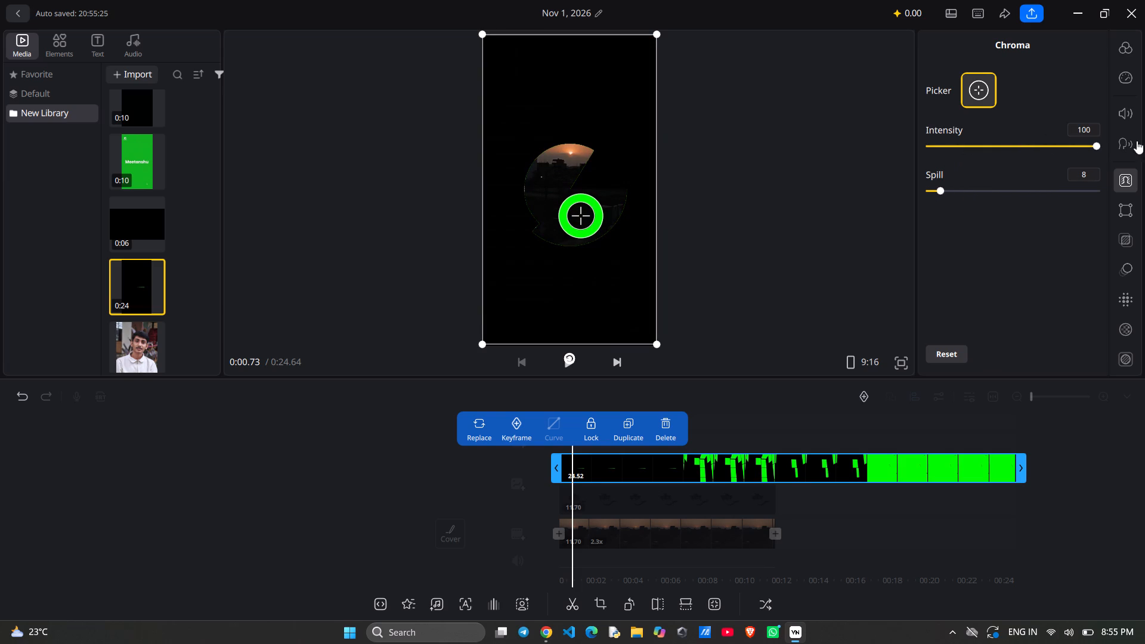
left_click_drag(1137, 141, 1144, 138)
left_click_drag(940, 191, 876, 190)
left_click_drag(876, 190, 864, 190)
left_click_drag(929, 186, 1077, 190)
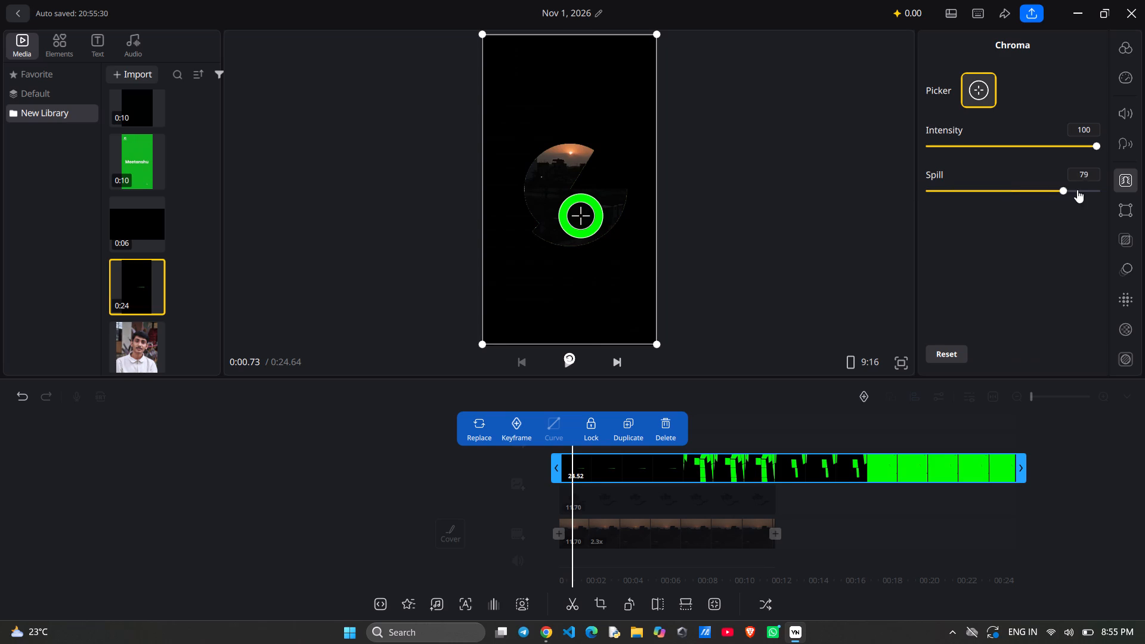
left_click_drag(1077, 190, 1117, 190)
left_click_drag(1091, 141, 1144, 147)
left_click_drag(1080, 187, 883, 177)
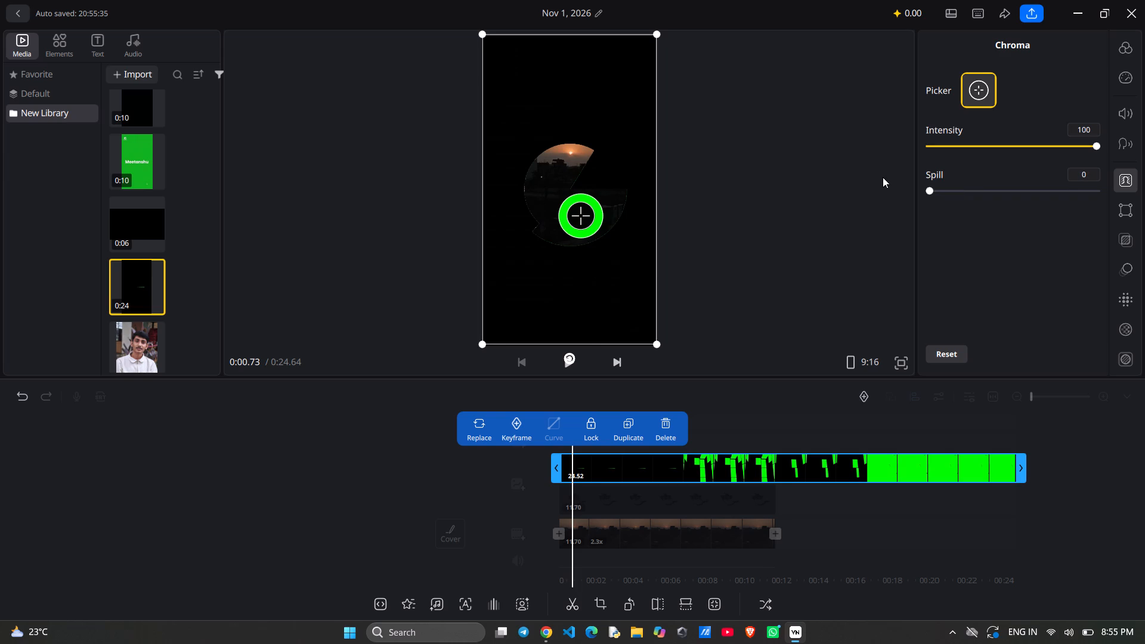
left_click_drag(883, 177, 730, 185)
left_click(737, 240)
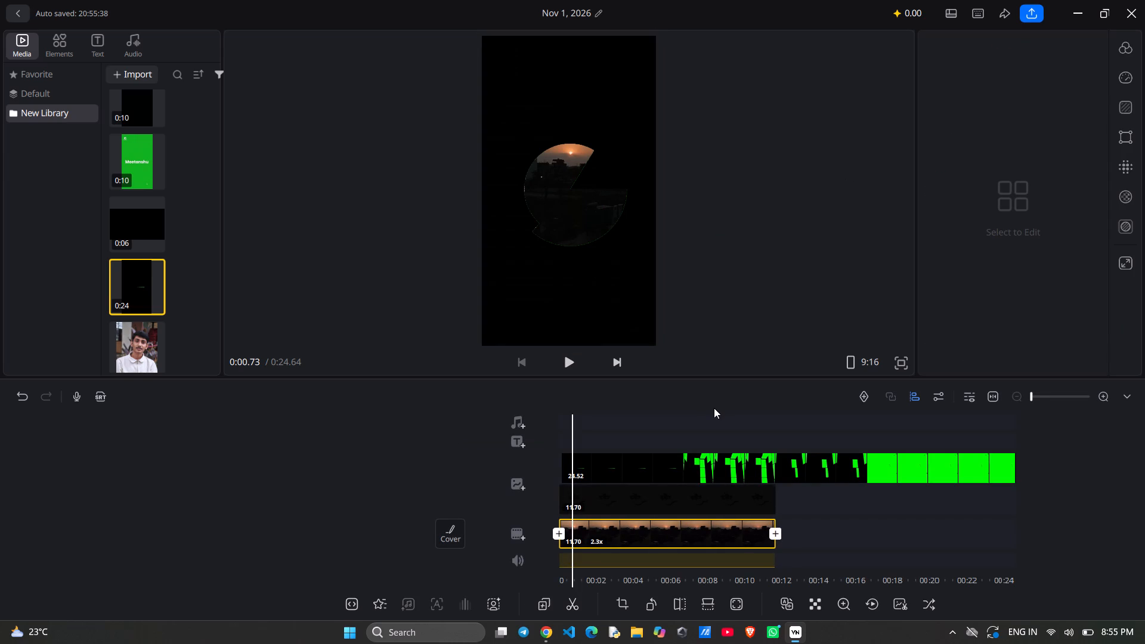
Play back the composite from 0:00.73 to about 0:06.27 to check the green key.
key("space")
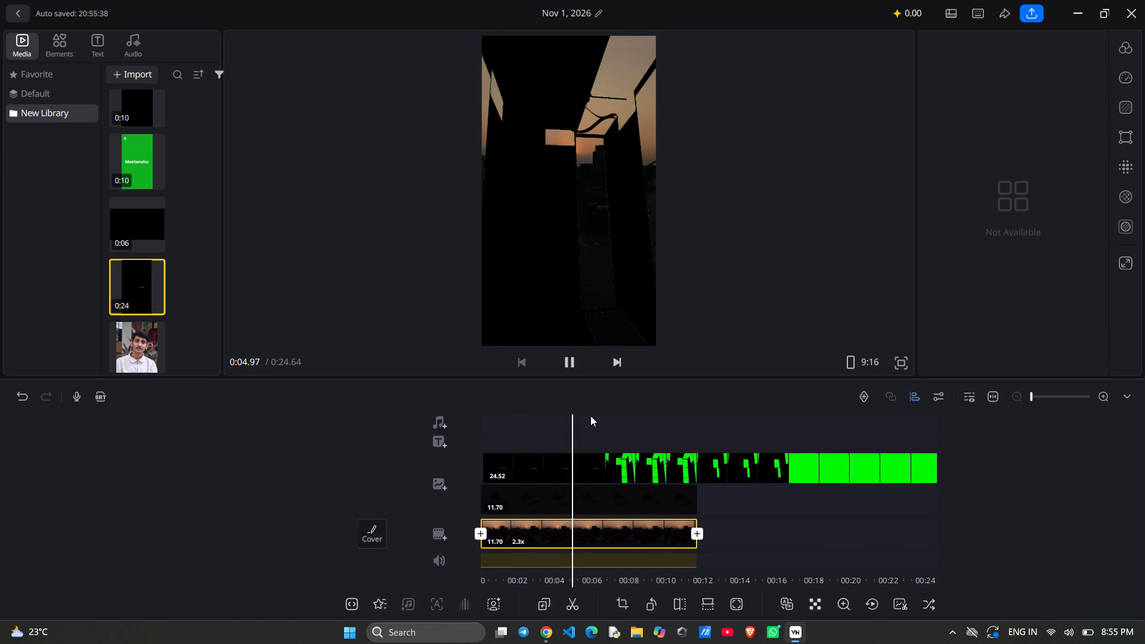
key("space")
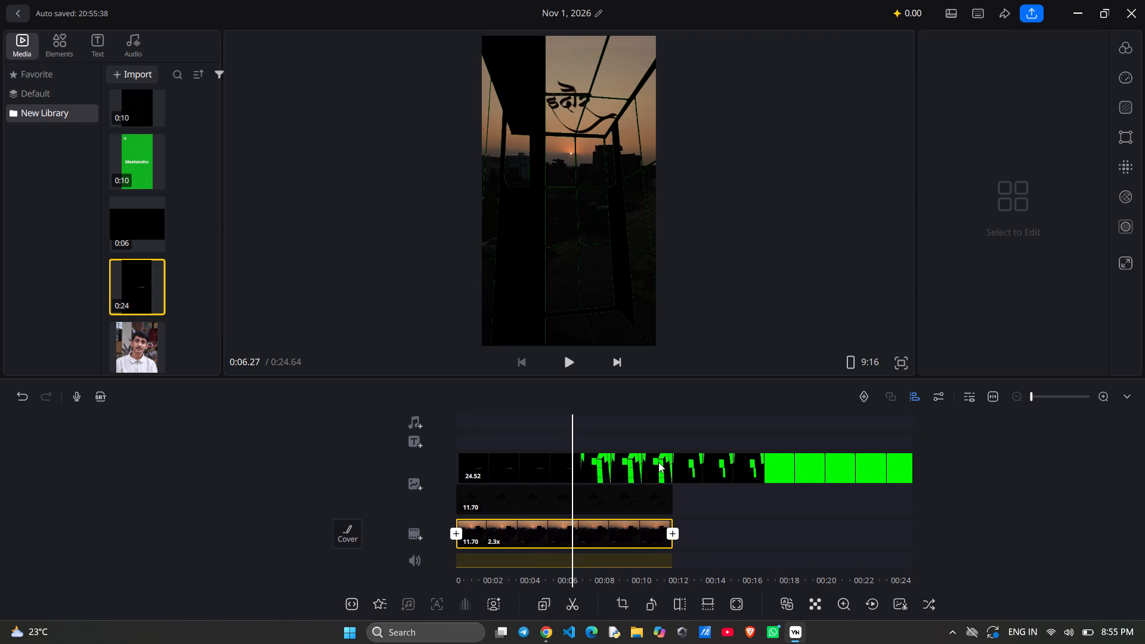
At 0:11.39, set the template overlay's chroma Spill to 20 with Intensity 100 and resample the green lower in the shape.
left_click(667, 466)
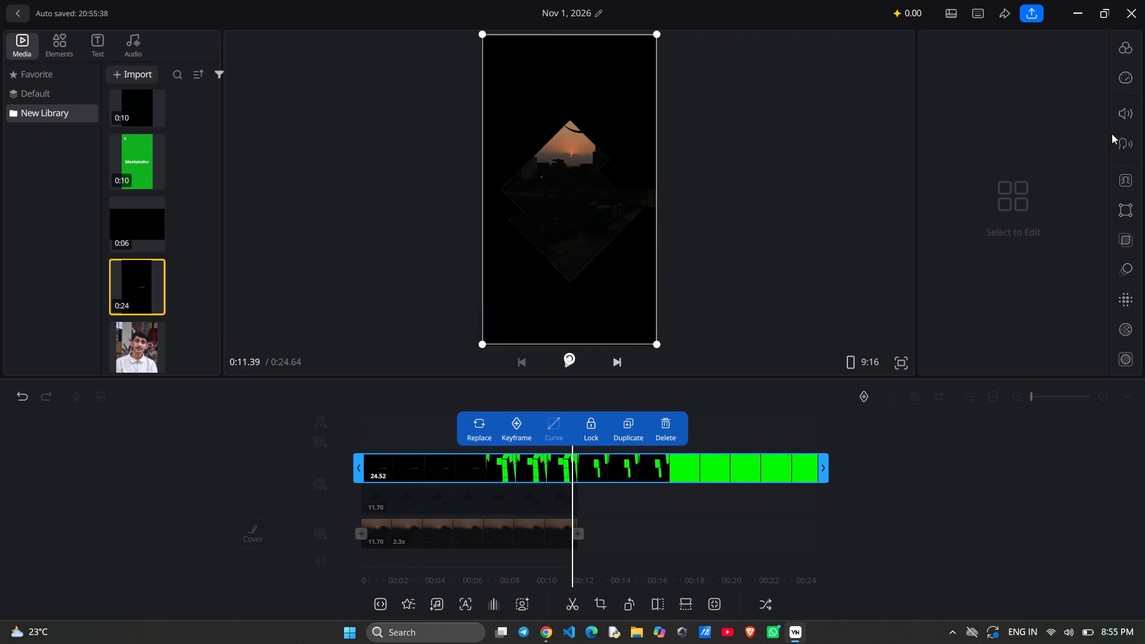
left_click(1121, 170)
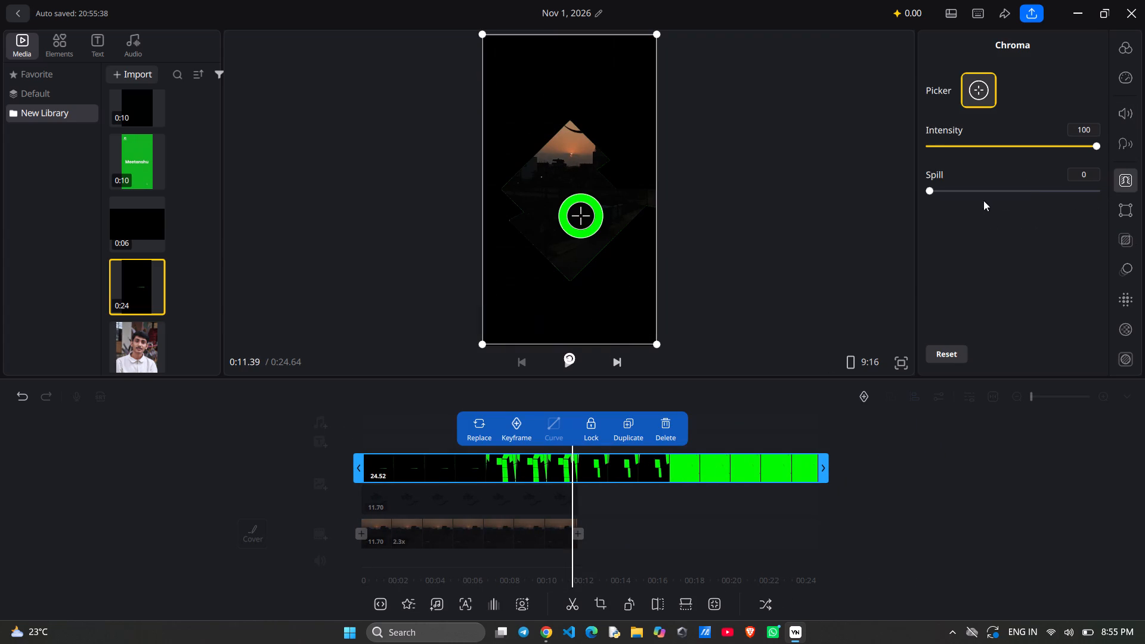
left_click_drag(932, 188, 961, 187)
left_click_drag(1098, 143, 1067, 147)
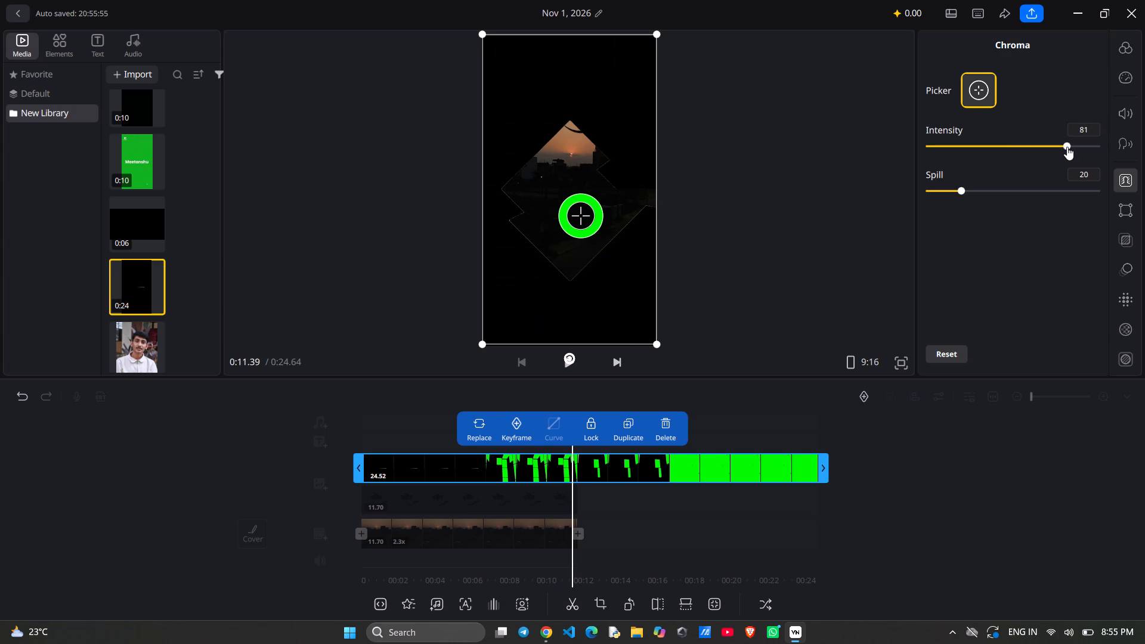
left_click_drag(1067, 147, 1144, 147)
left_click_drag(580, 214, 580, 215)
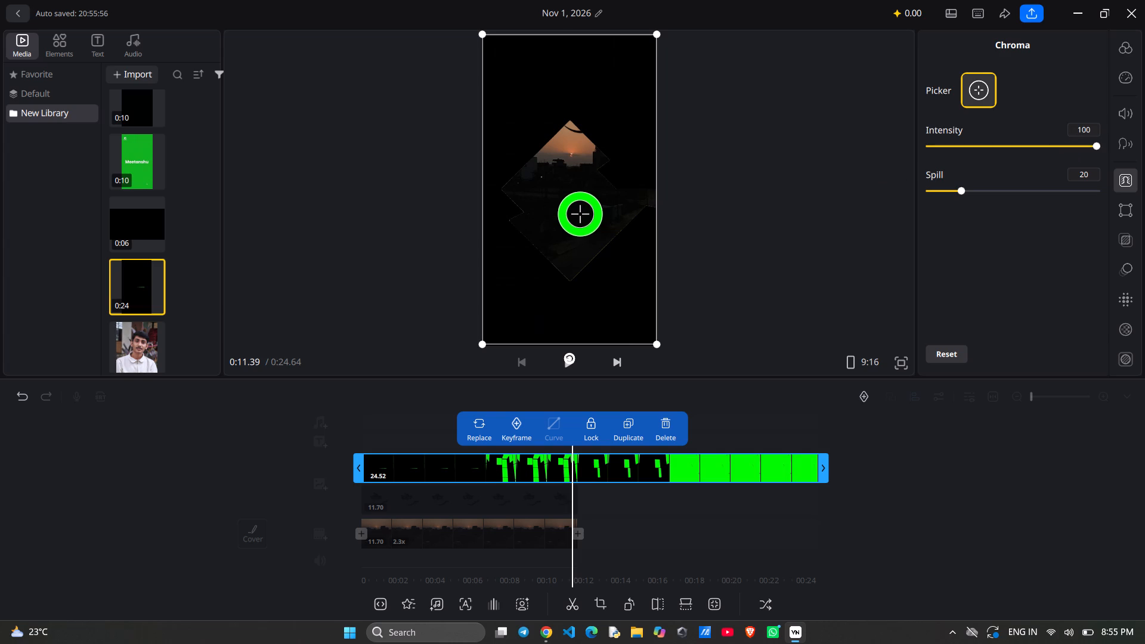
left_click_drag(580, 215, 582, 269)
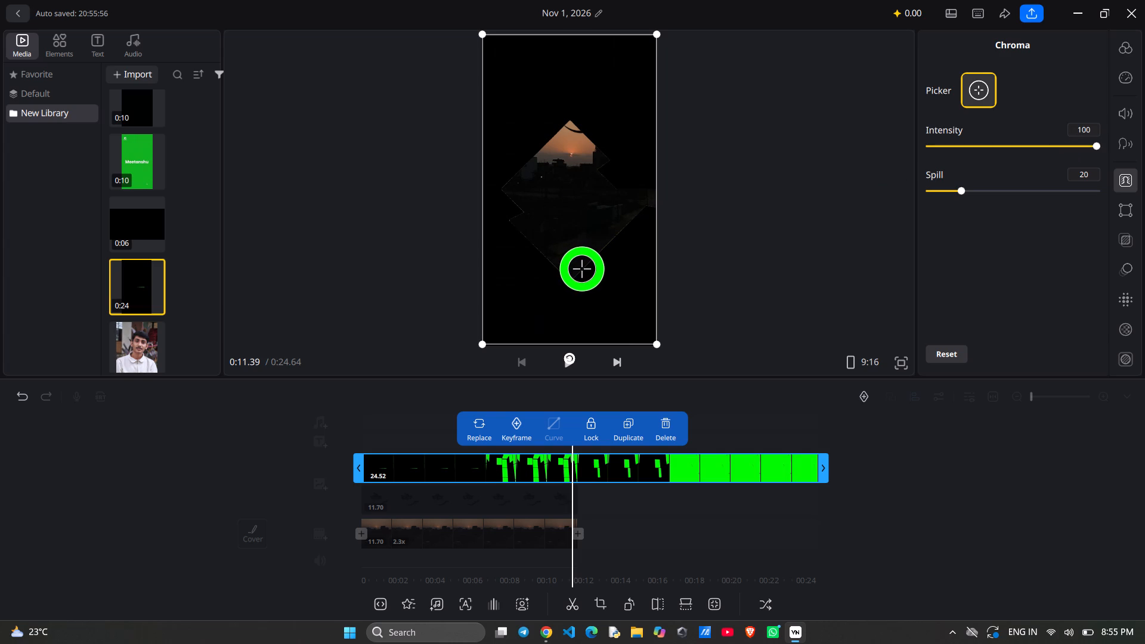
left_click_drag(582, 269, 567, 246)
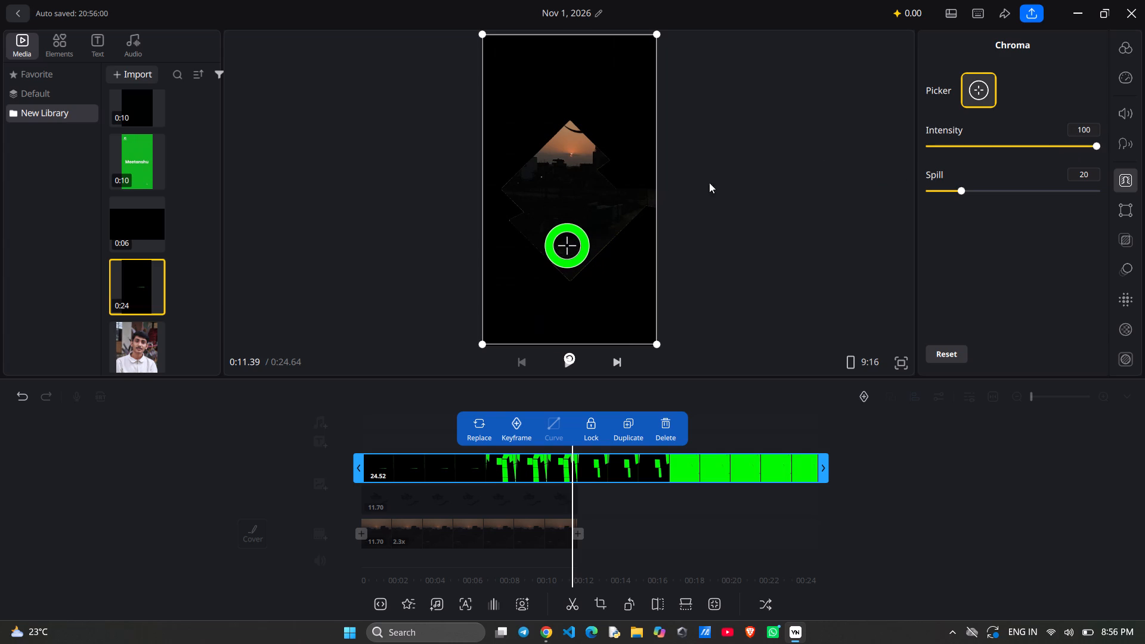
Lower the chroma Intensity to 0, raise Spill to 100, and resample the green near the shape's upper tip.
left_click_drag(1094, 144, 864, 165)
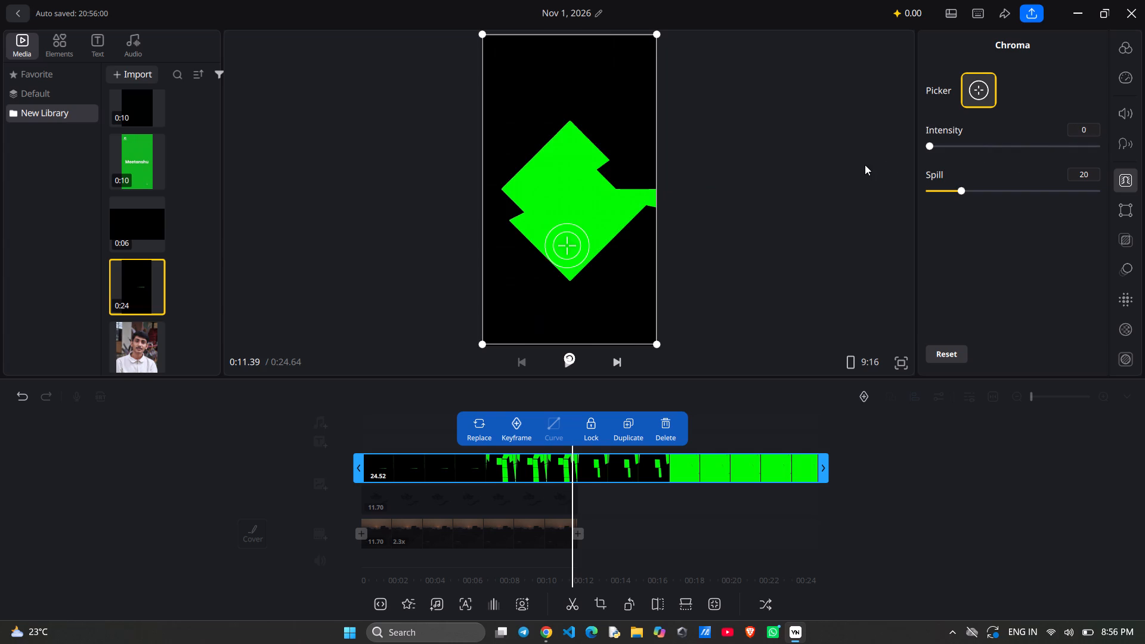
left_click_drag(962, 188, 1100, 181)
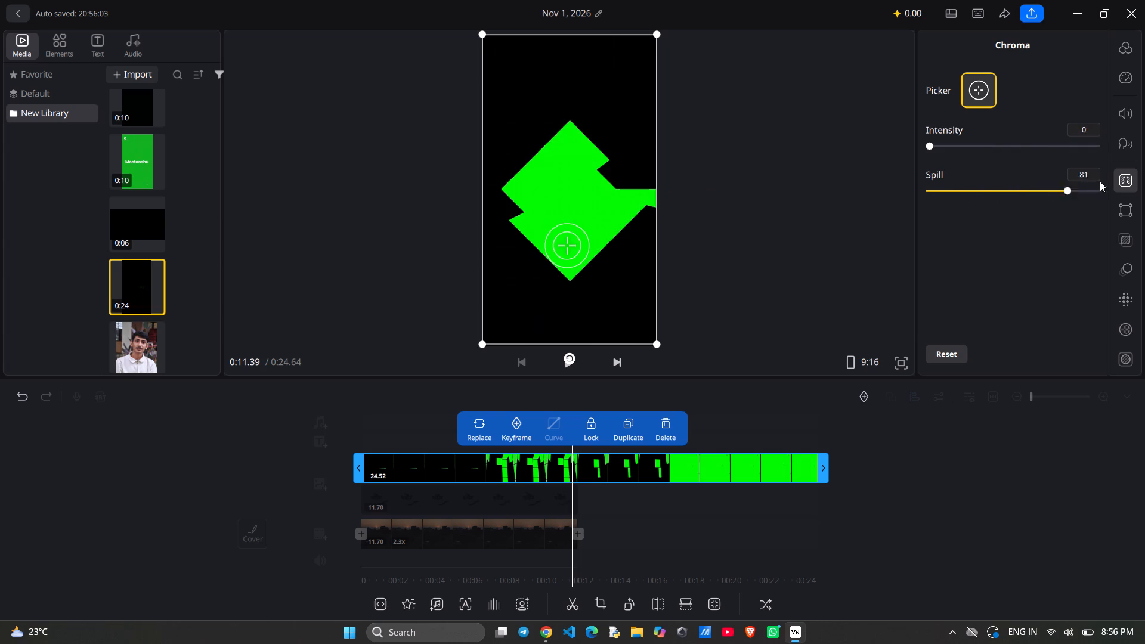
left_click_drag(1100, 181, 1144, 177)
left_click_drag(559, 241, 577, 132)
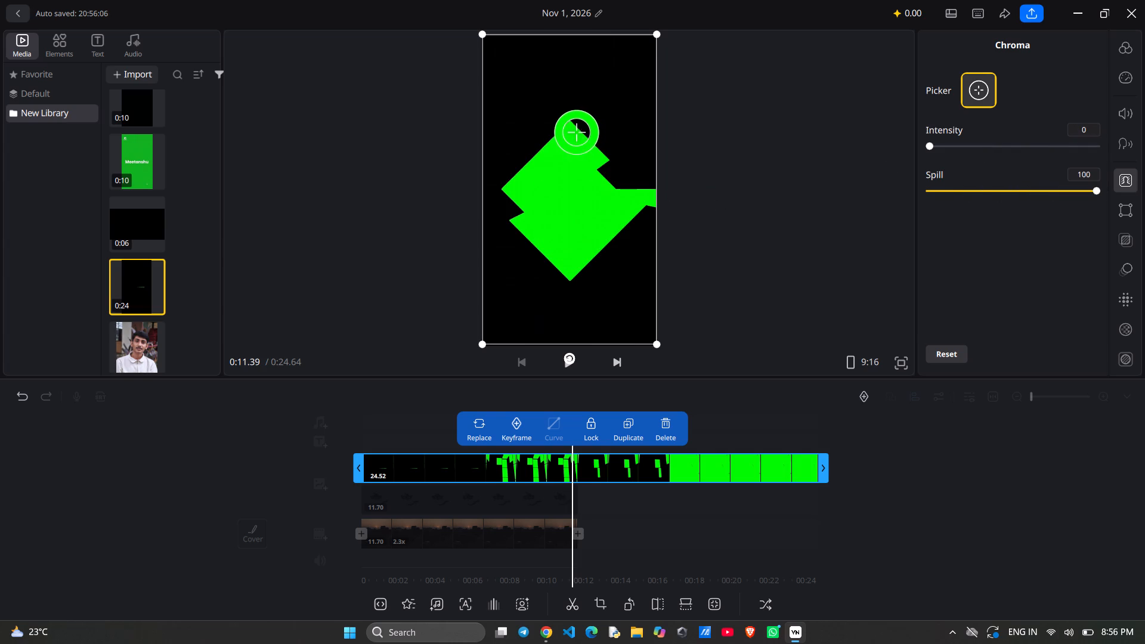
left_click_drag(577, 132, 572, 126)
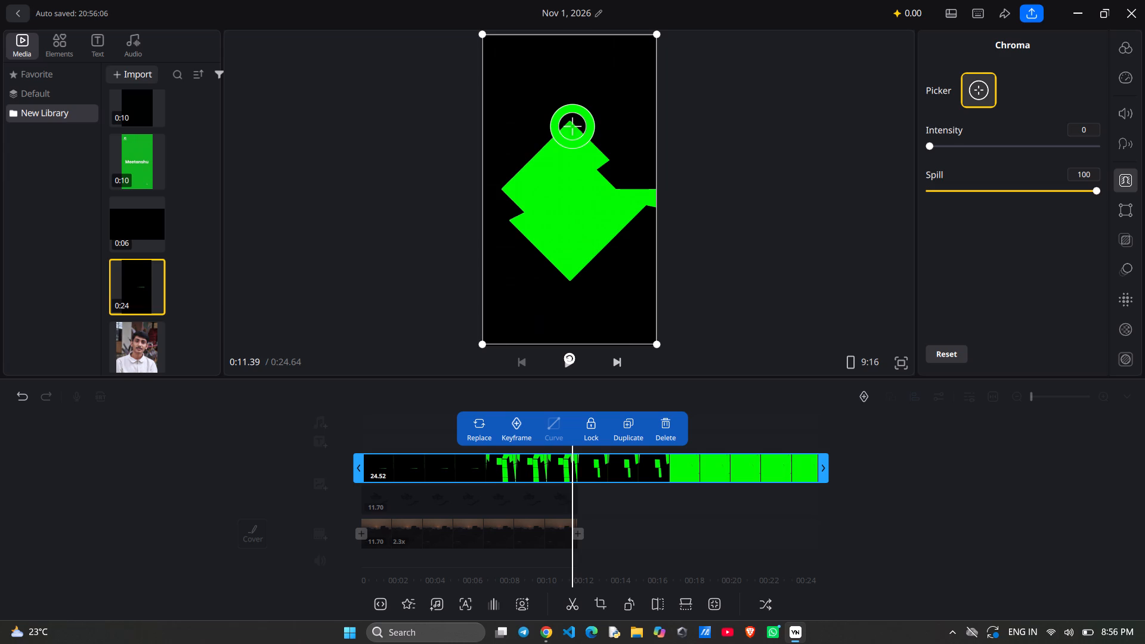
left_click_drag(572, 126, 570, 131)
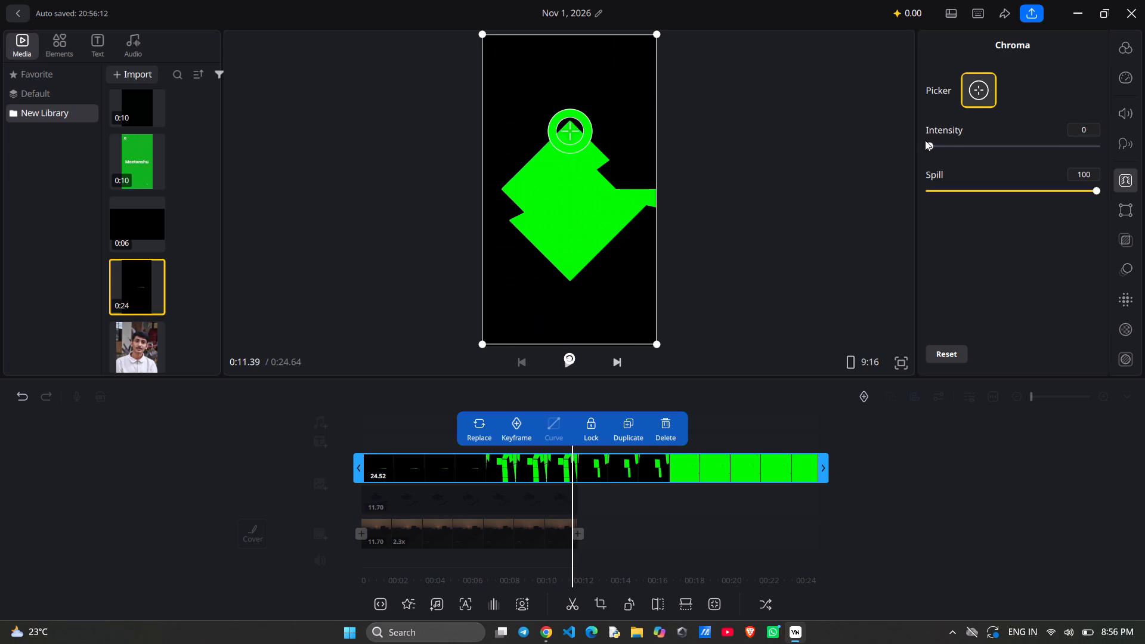
Fine-tune the template overlay's green key to Intensity 87 and Spill 11.
left_click_drag(929, 143, 980, 143)
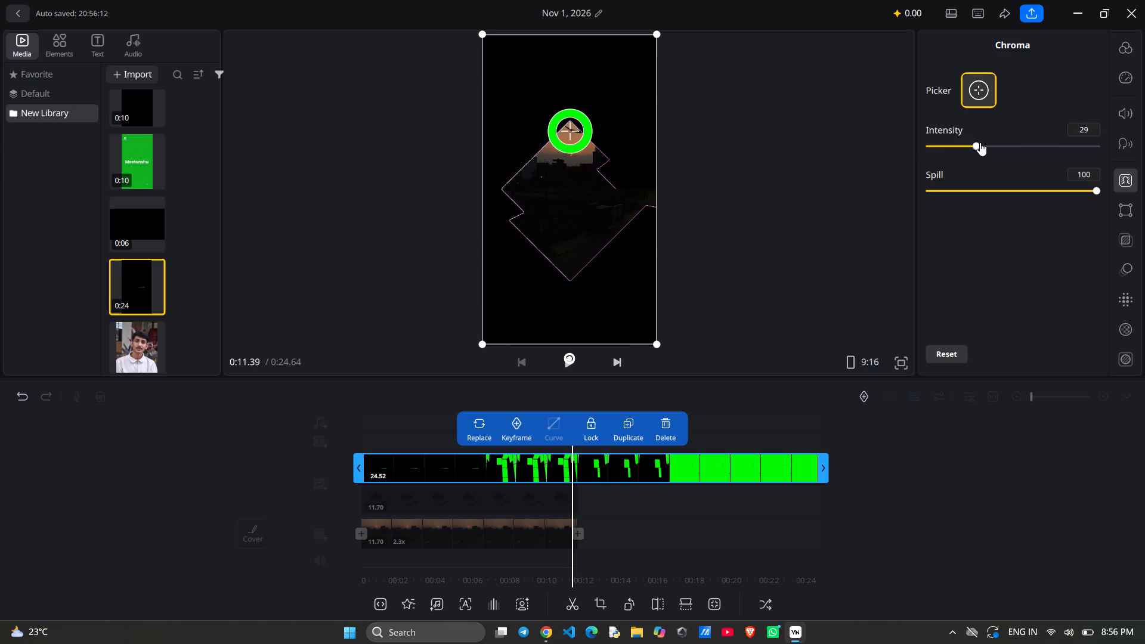
left_click_drag(980, 143, 1060, 143)
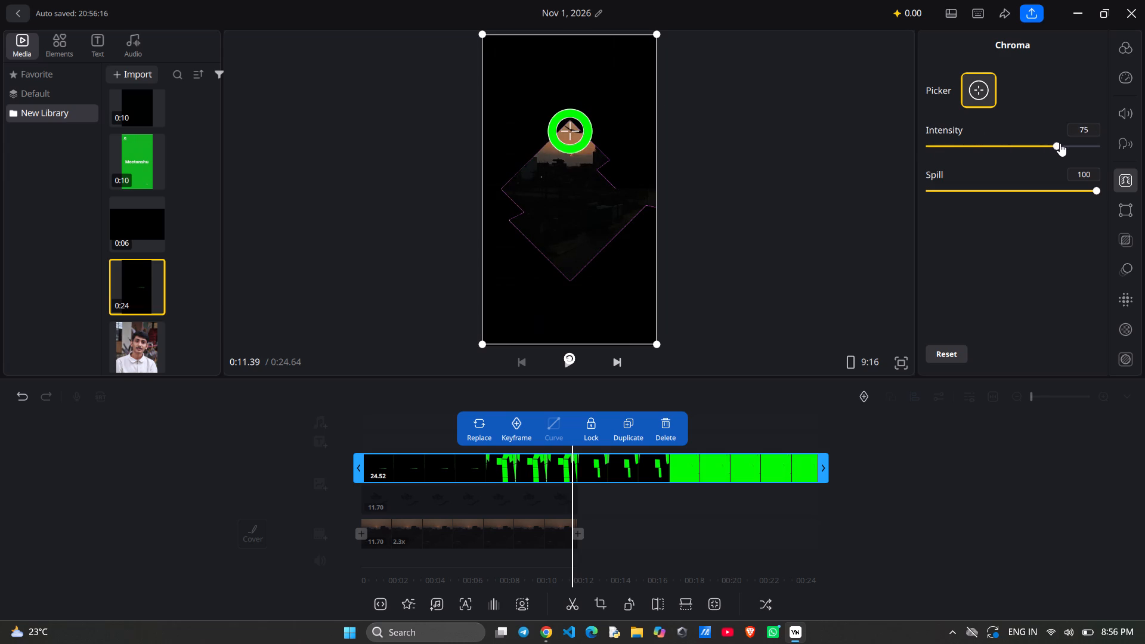
left_click_drag(1060, 143, 1060, 149)
left_click_drag(1060, 149, 1039, 151)
left_click_drag(1097, 188, 1074, 190)
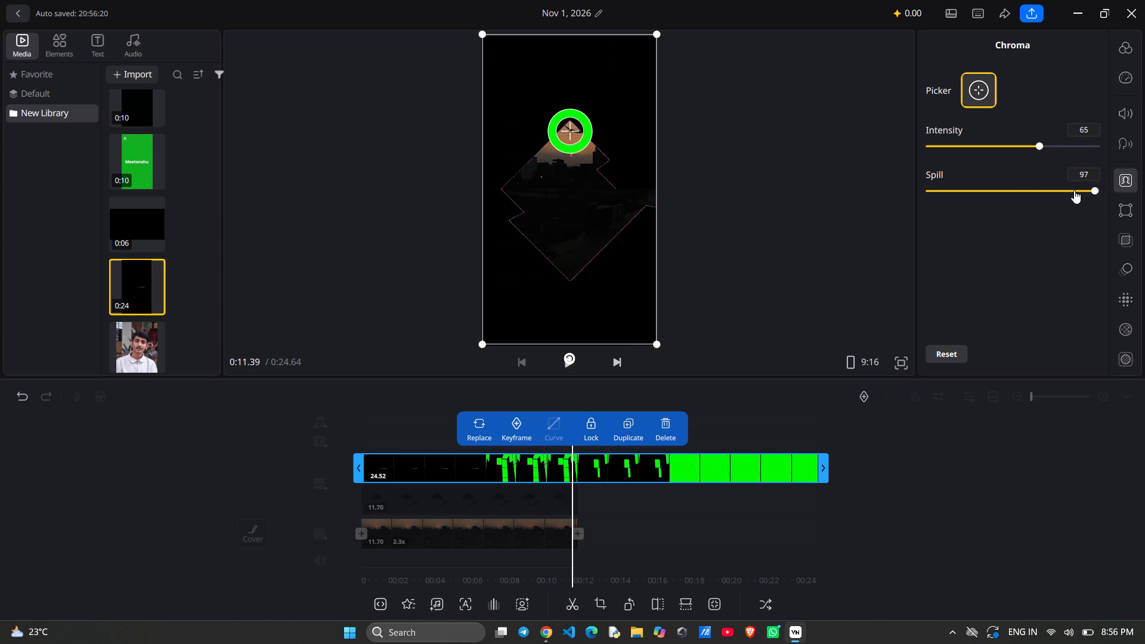
left_click_drag(1074, 190, 937, 187)
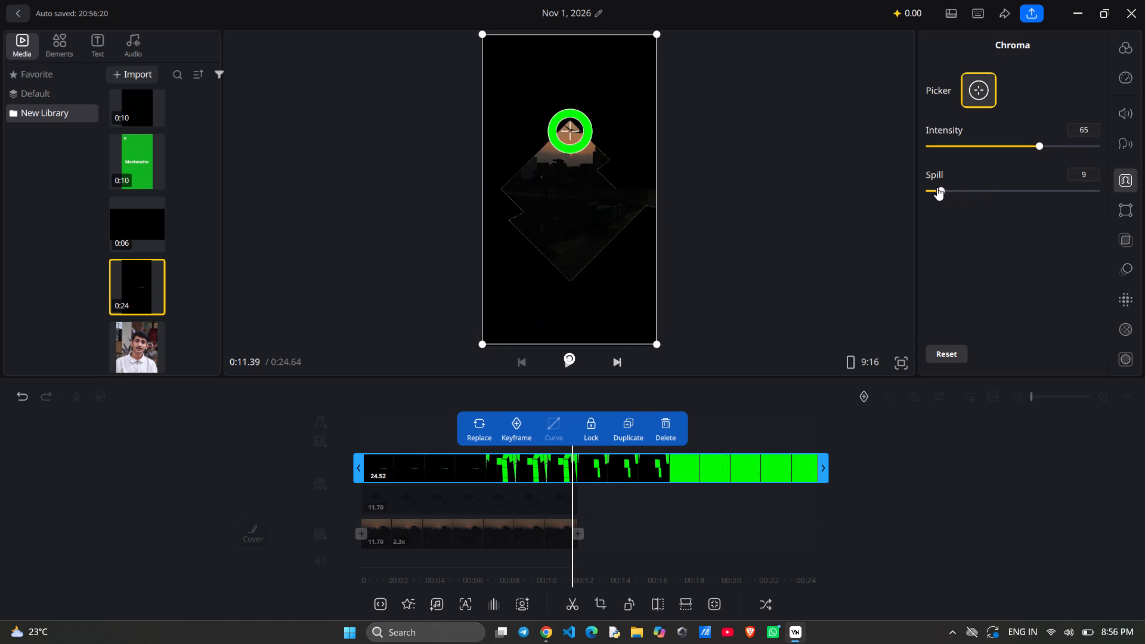
left_click_drag(937, 187, 946, 191)
left_click_drag(946, 191, 946, 192)
left_click_drag(1042, 145, 1096, 147)
left_click_drag(1096, 147, 1144, 137)
left_click_drag(1087, 137, 1076, 142)
left_click_drag(1098, 142, 1076, 150)
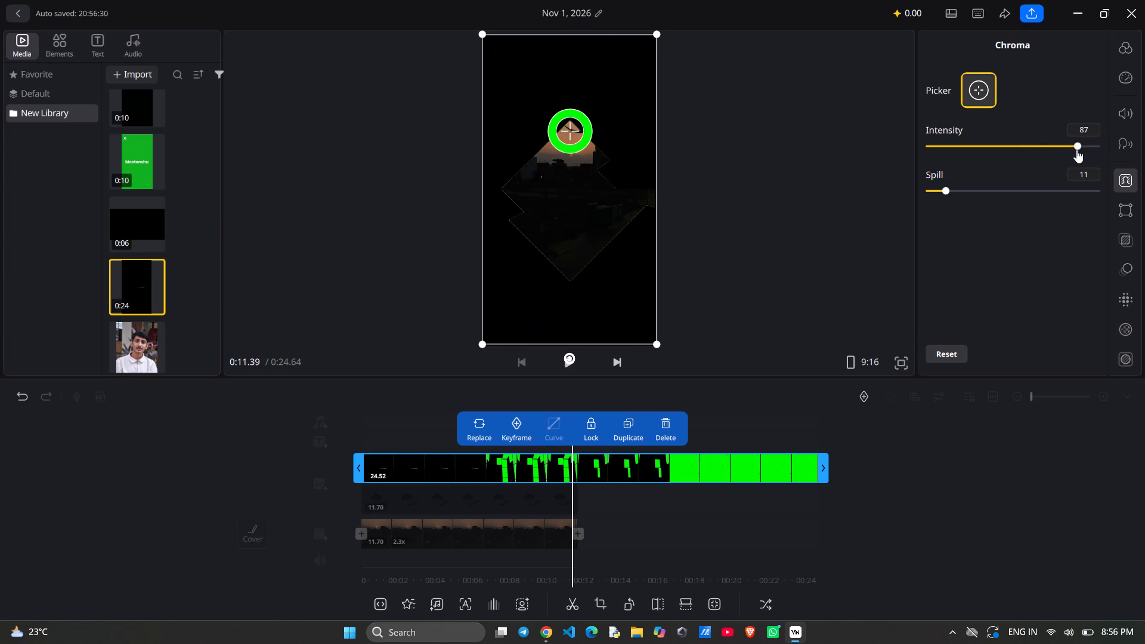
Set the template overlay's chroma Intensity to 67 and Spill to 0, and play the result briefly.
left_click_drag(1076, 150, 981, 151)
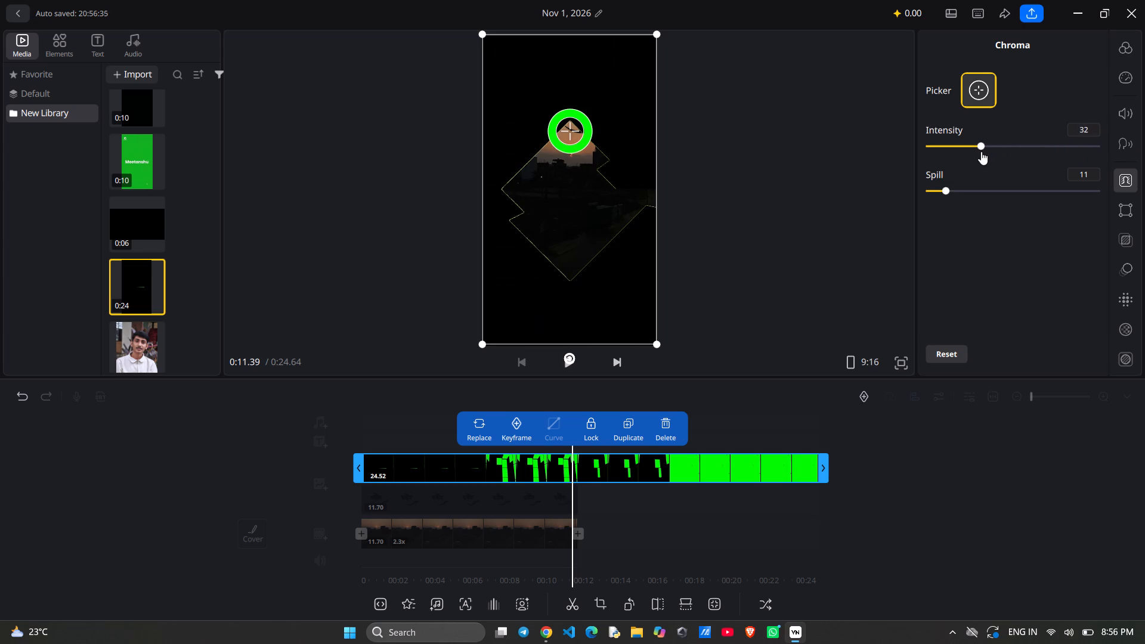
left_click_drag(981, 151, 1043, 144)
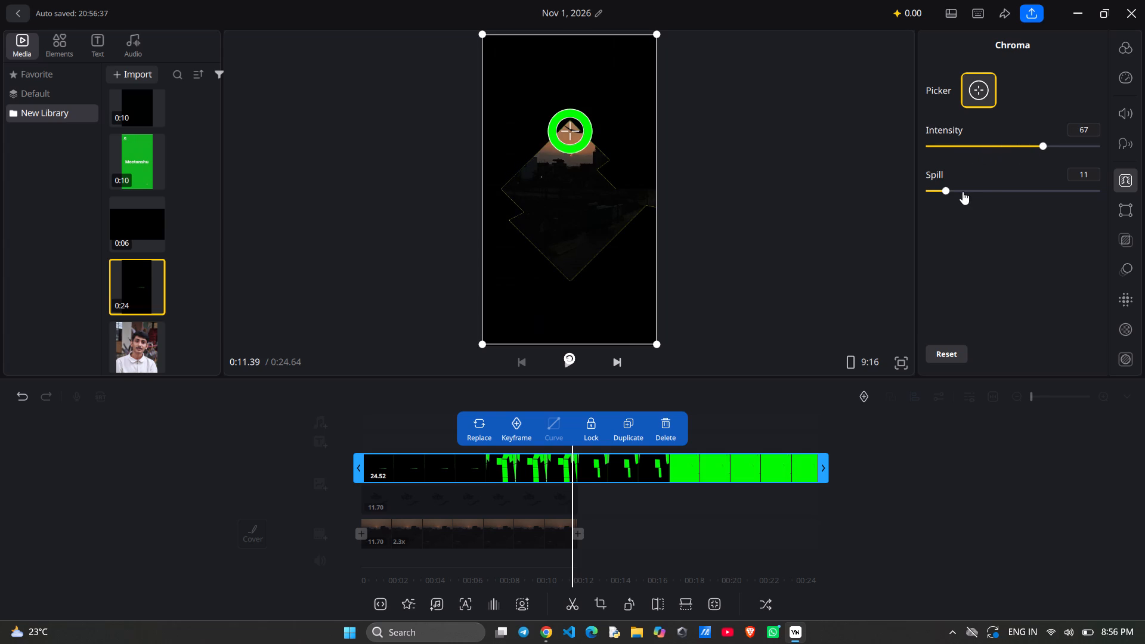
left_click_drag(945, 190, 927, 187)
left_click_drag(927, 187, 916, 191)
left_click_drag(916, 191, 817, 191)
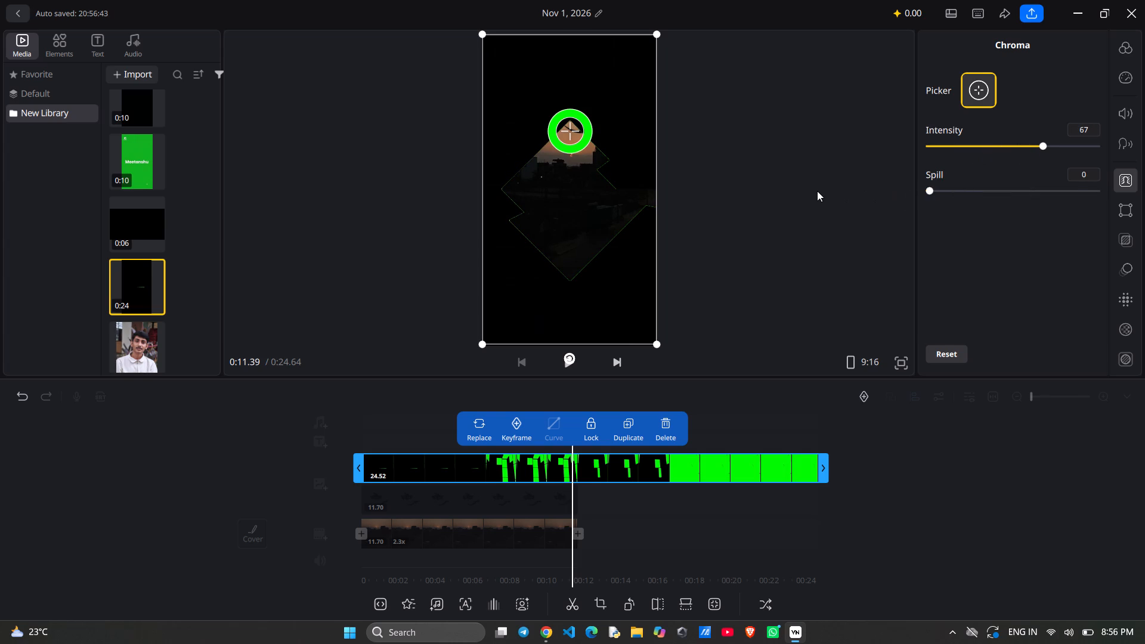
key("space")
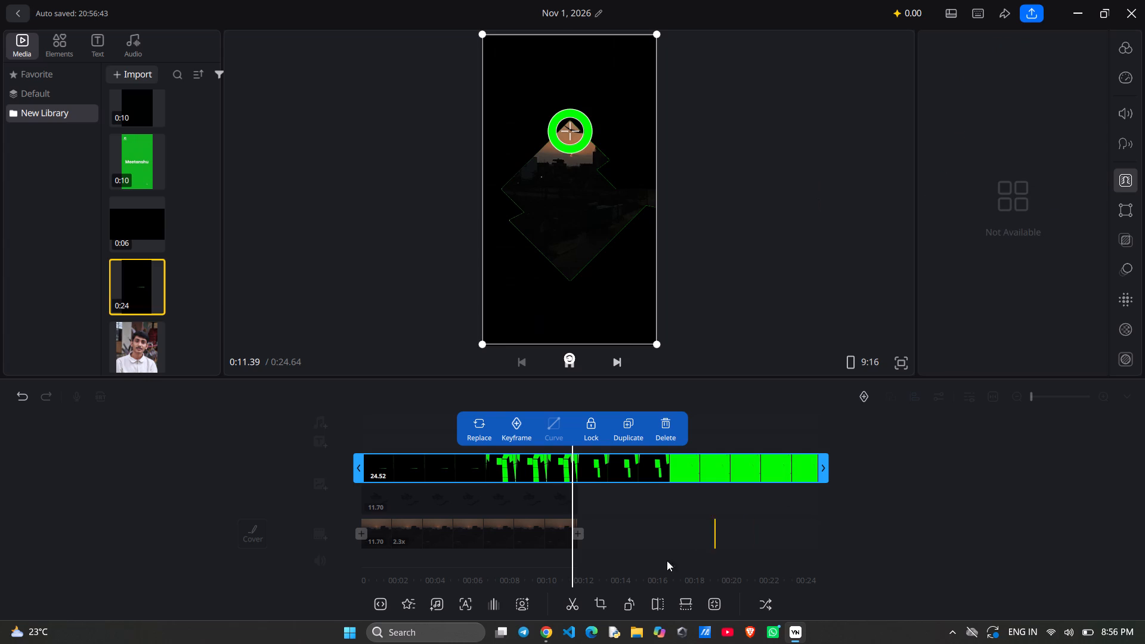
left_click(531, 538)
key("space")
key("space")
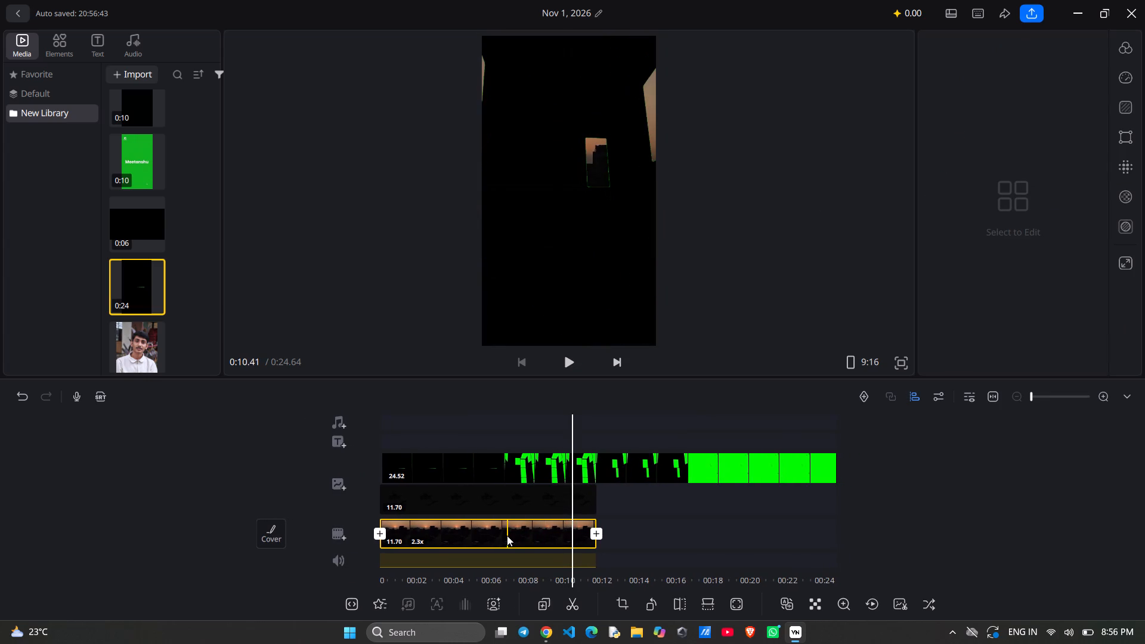
Set the main sunset clip's regular speed to 1.0x and preview the opening of the composite up to 0:05.86.
left_click(506, 535)
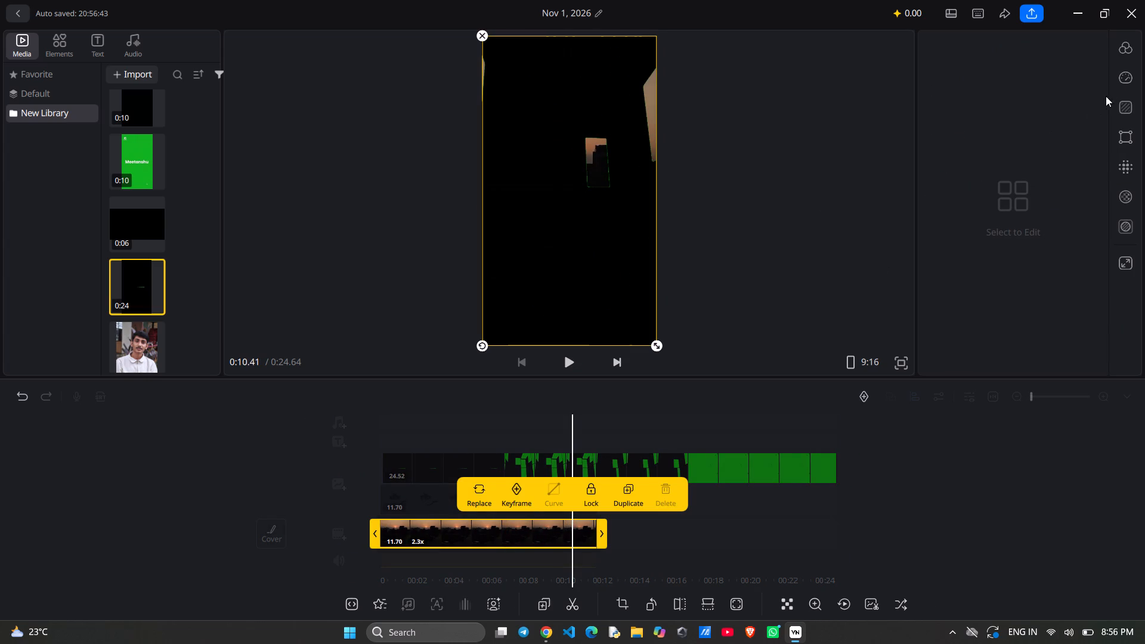
left_click(1122, 73)
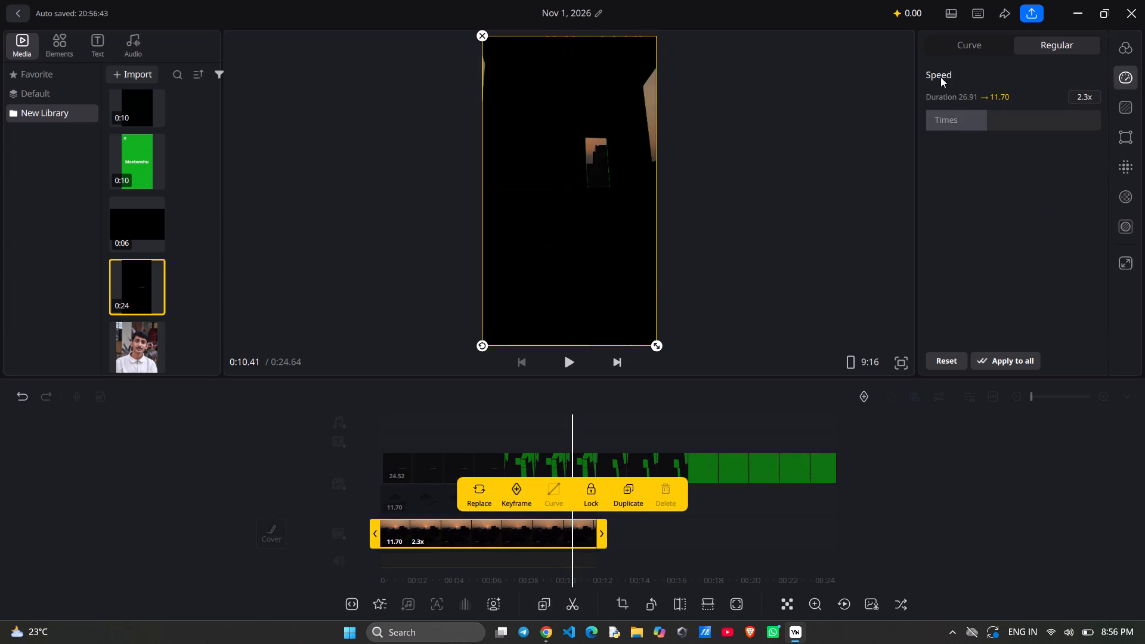
left_click(1077, 94)
key("1")
key("Return")
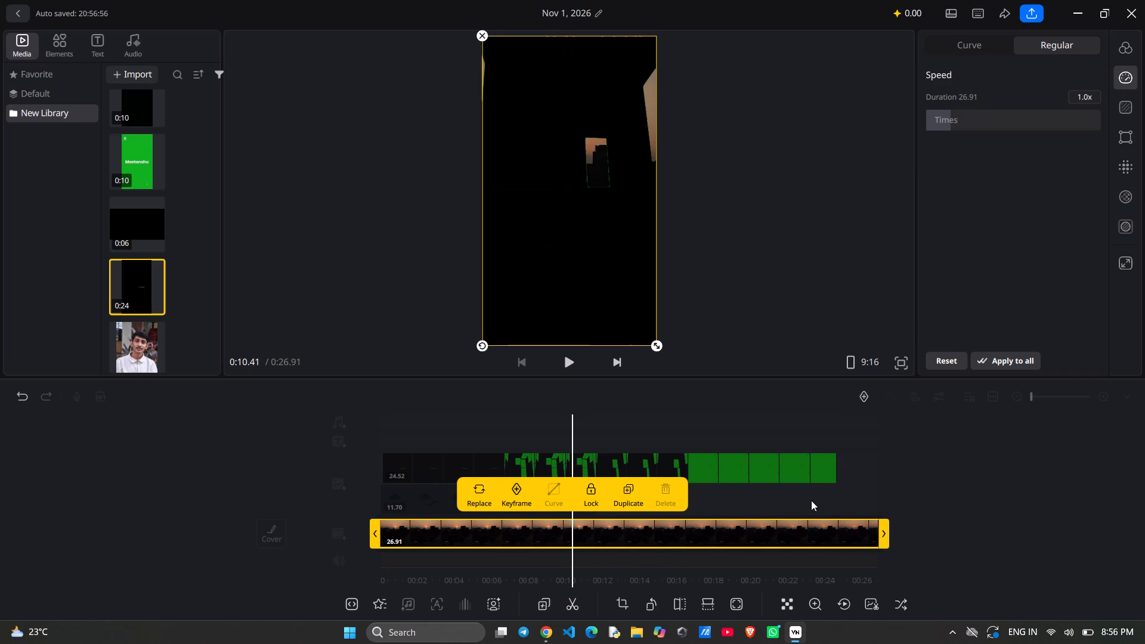
left_click_drag(989, 494, 1144, 493)
key("space")
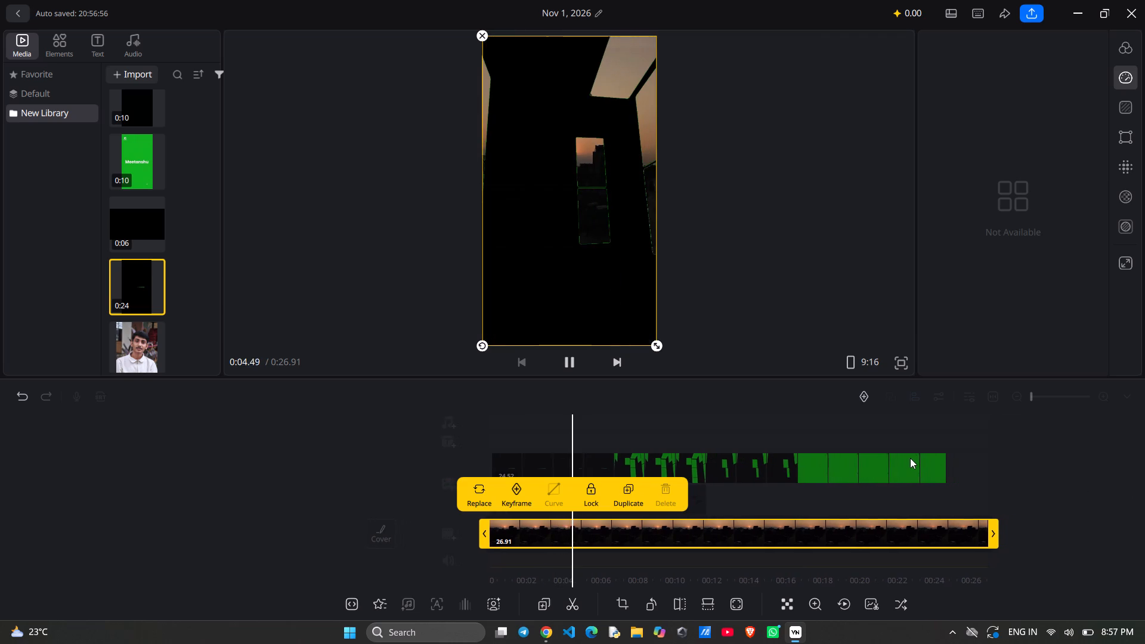
key("space")
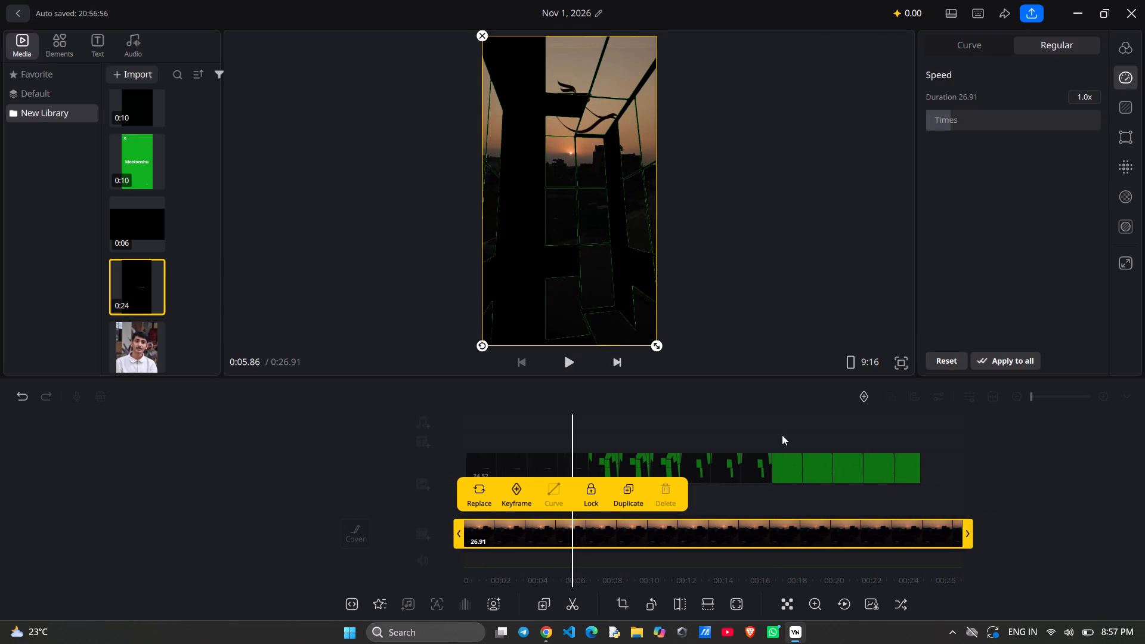
At 0:13.96, set the template overlay's chroma Intensity to 100 and Spill to 44.
left_click(723, 470)
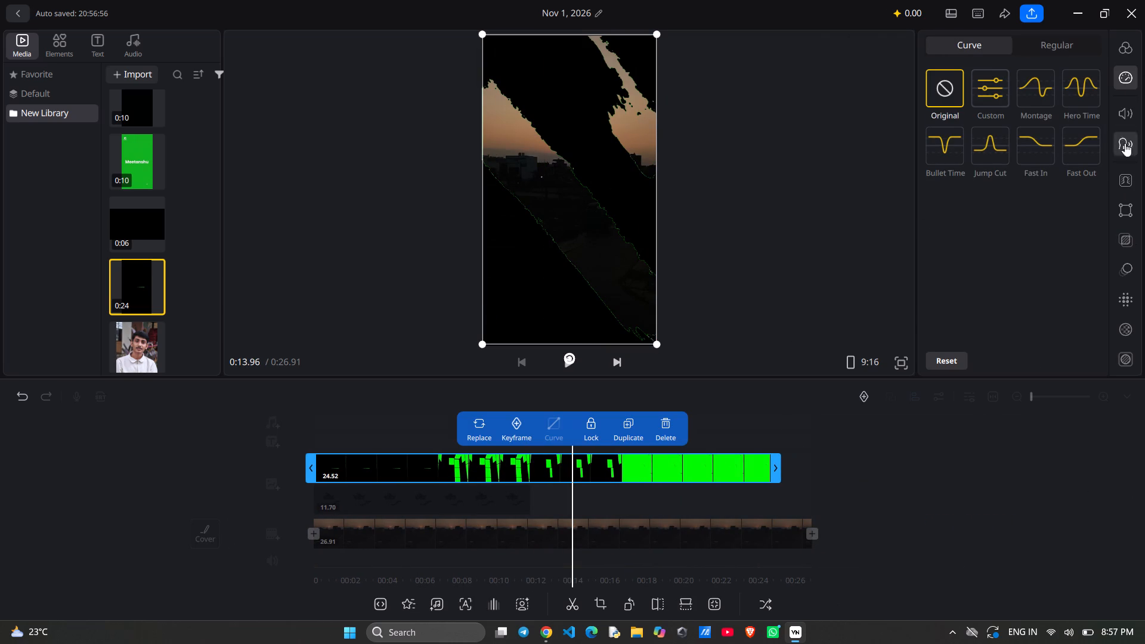
left_click(1129, 184)
left_click_drag(1040, 142, 1036, 140)
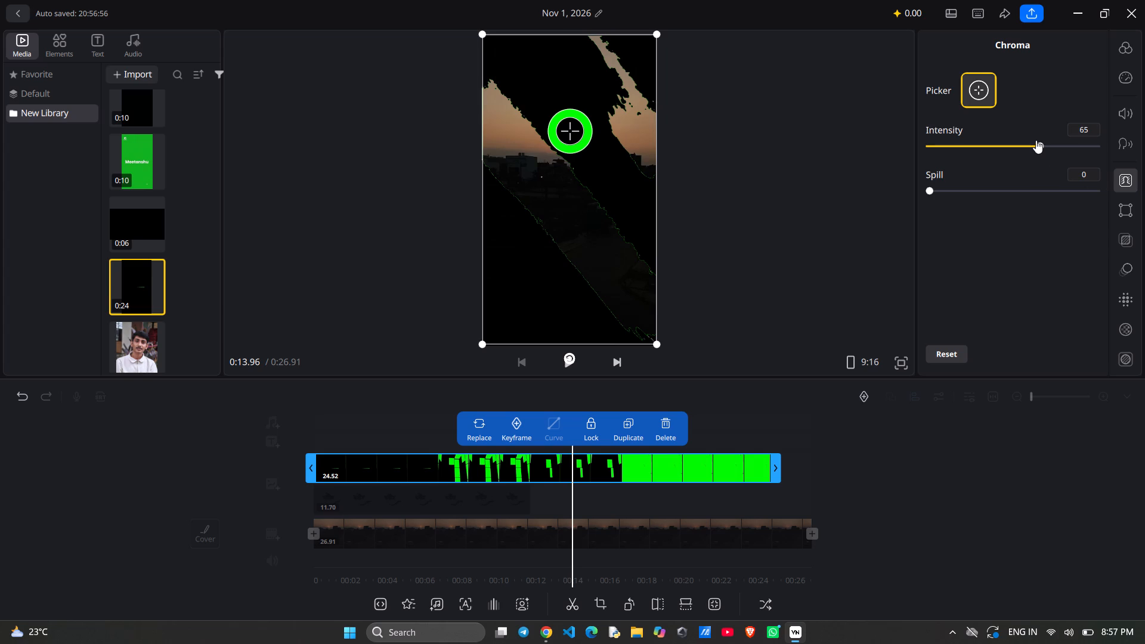
left_click_drag(1036, 140, 1144, 140)
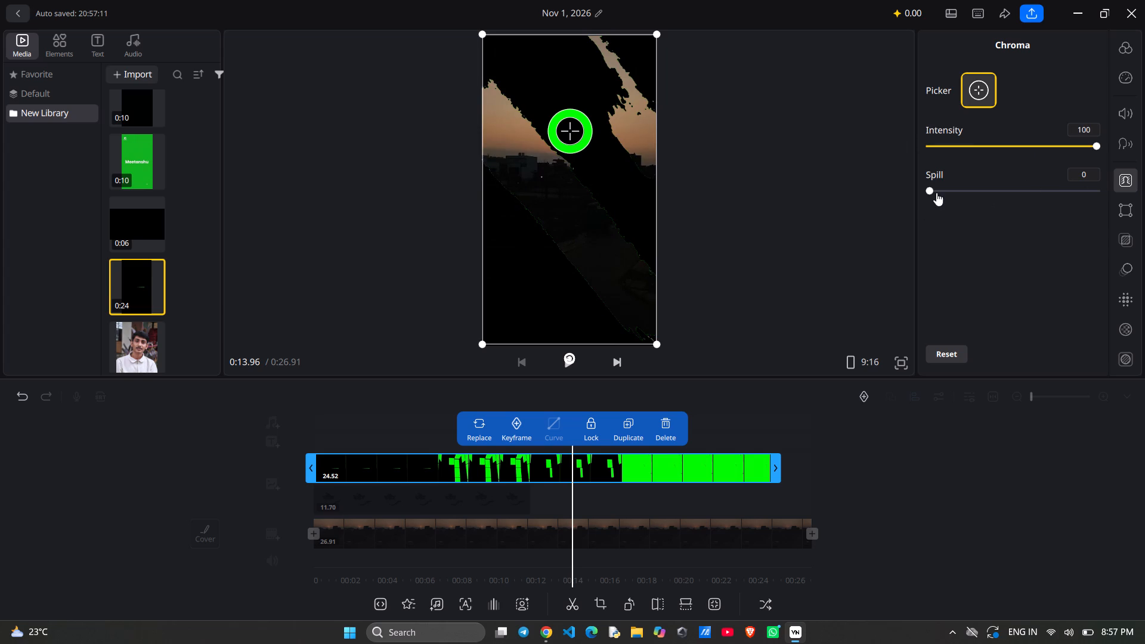
left_click_drag(927, 188, 1094, 185)
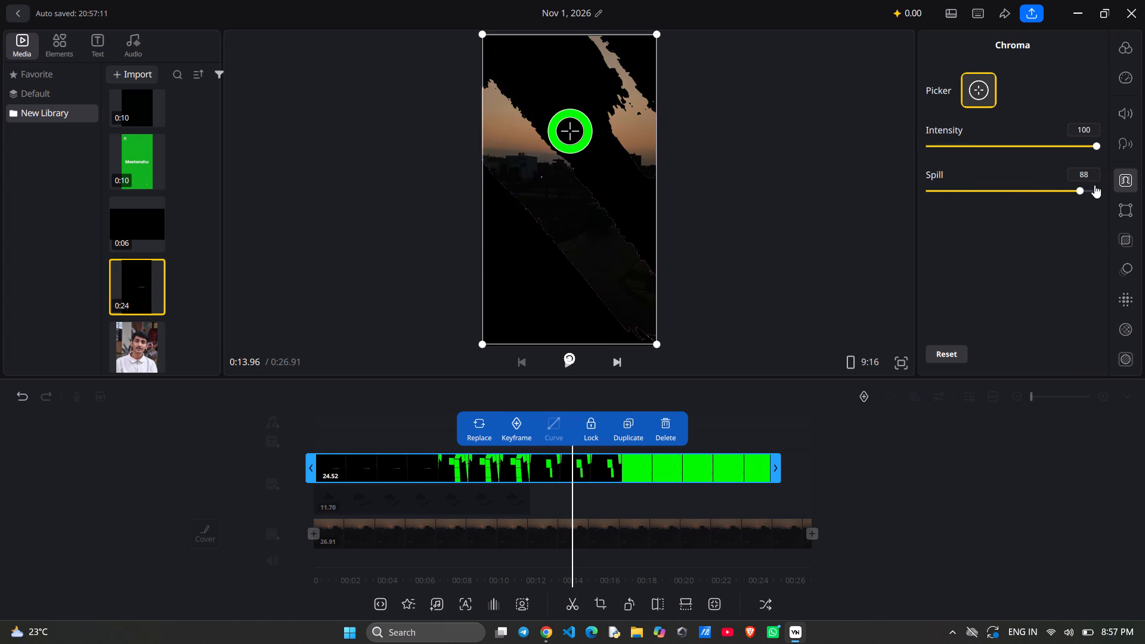
left_click_drag(1094, 185, 1003, 187)
left_click_drag(1096, 144, 1144, 130)
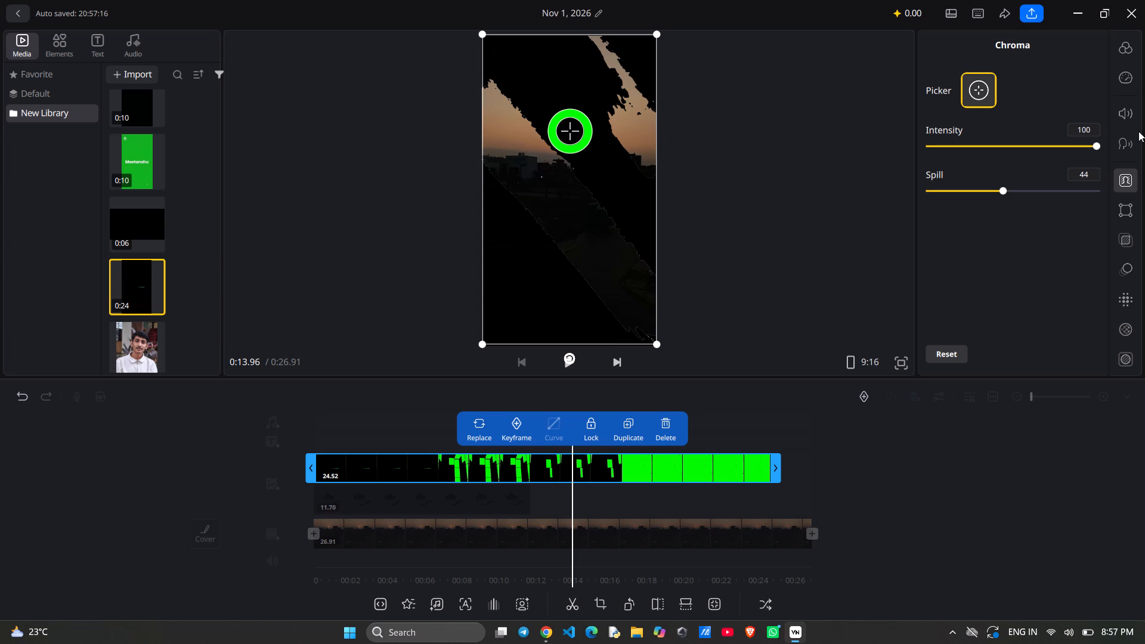
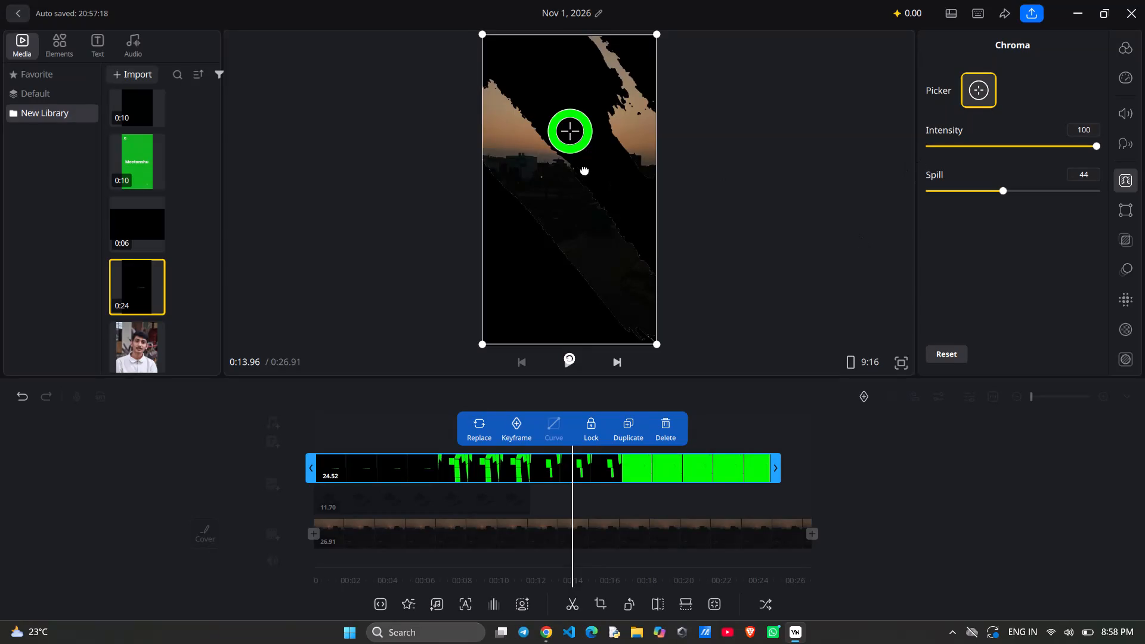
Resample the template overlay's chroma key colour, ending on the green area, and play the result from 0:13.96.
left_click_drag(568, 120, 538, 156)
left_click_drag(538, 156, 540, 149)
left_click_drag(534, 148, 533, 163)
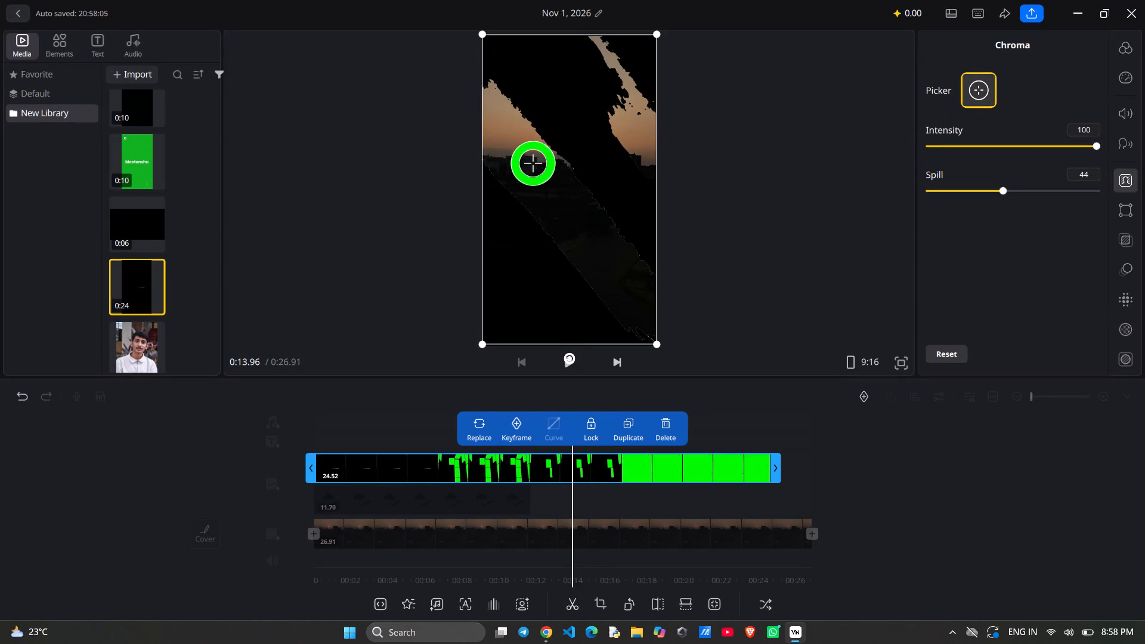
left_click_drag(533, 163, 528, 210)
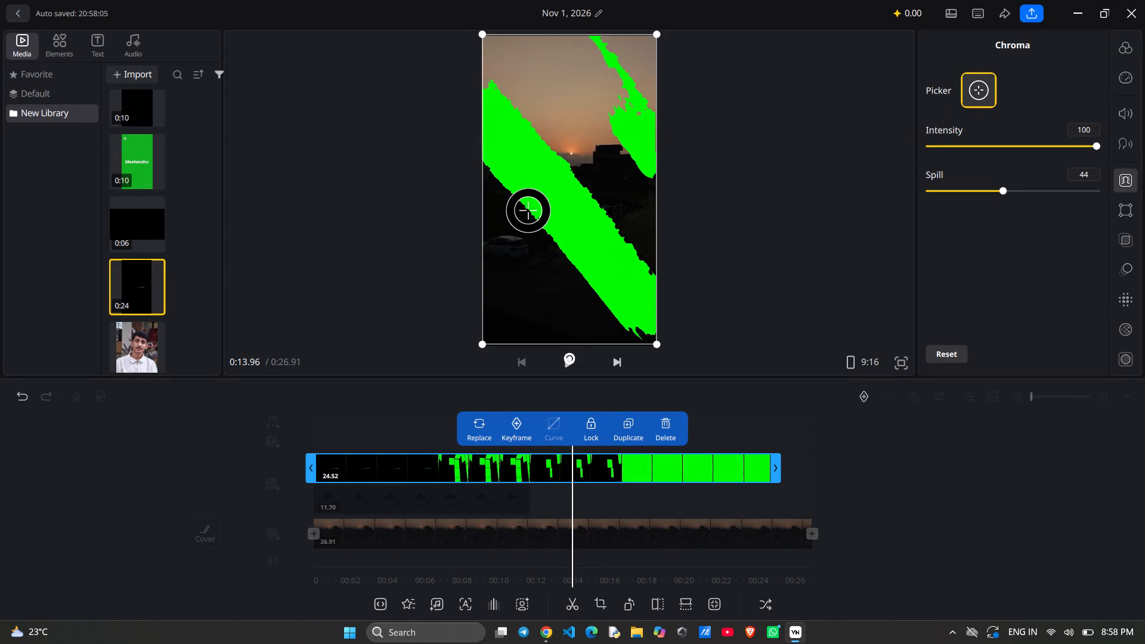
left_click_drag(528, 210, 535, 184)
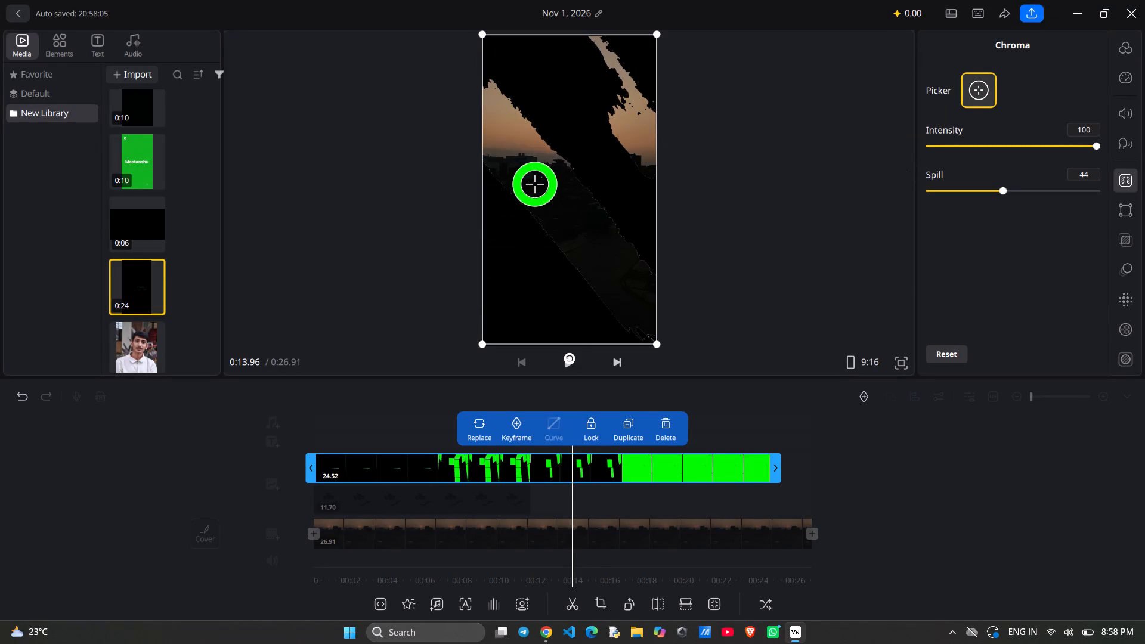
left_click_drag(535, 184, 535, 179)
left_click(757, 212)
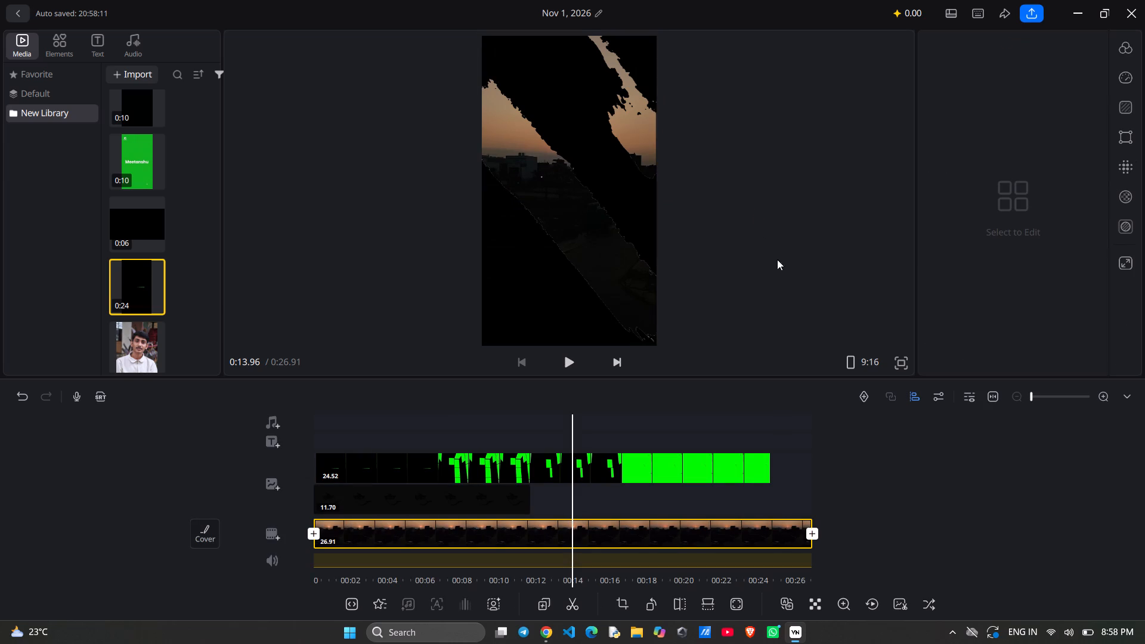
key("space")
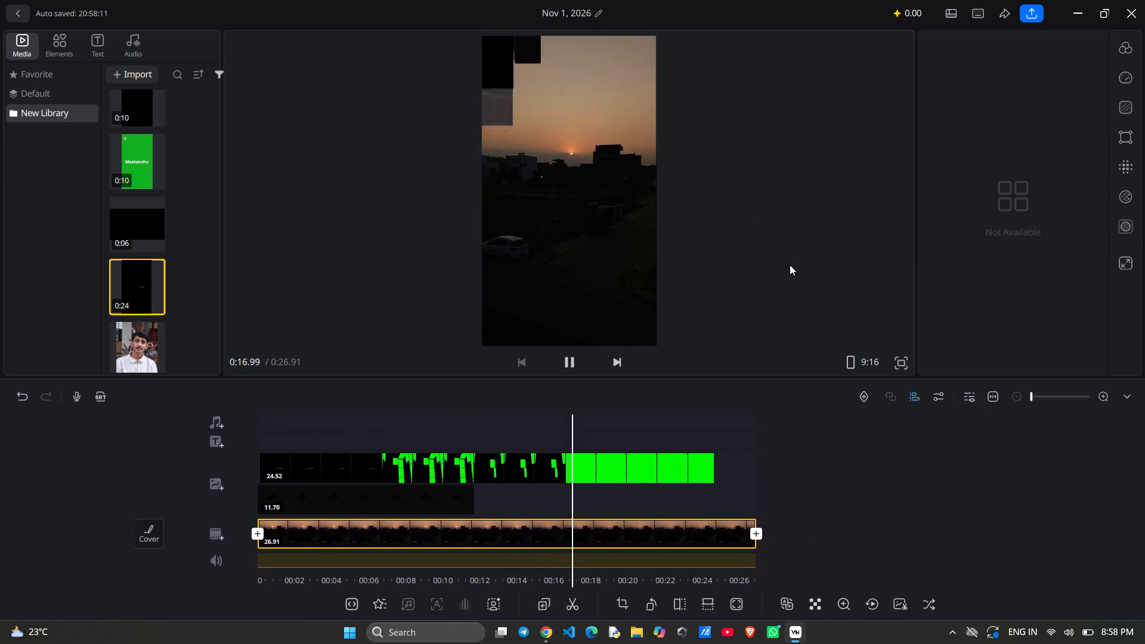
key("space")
Extend the इंदौर title overlay to 24.64 s, matching the template overlay's end, and preview the composite from the start.
left_click(407, 496)
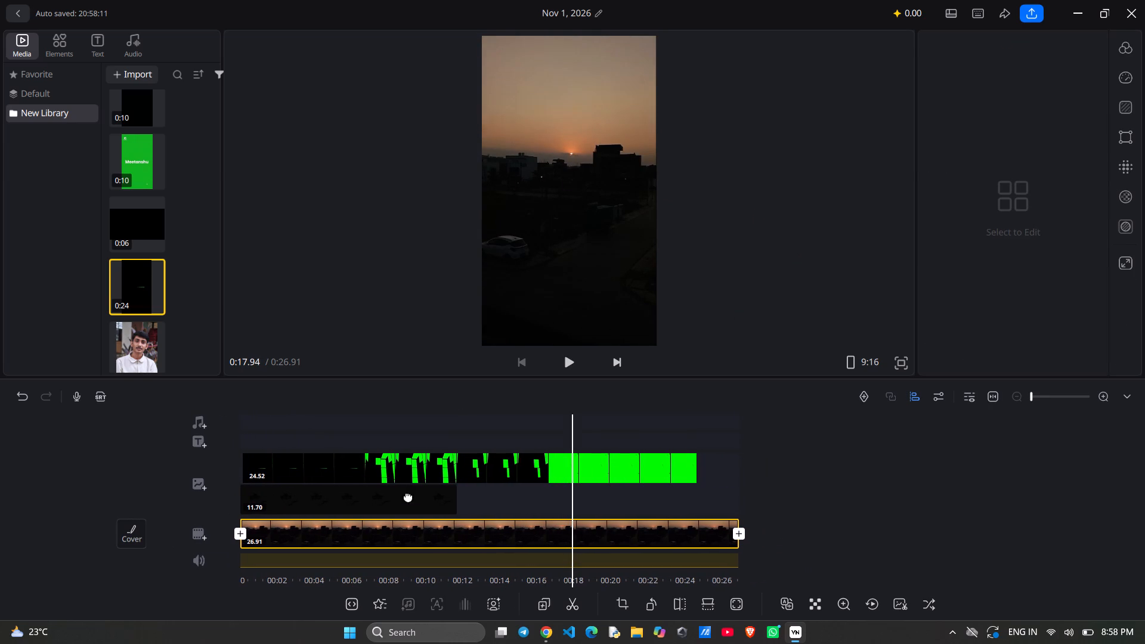
left_click_drag(624, 506, 857, 510)
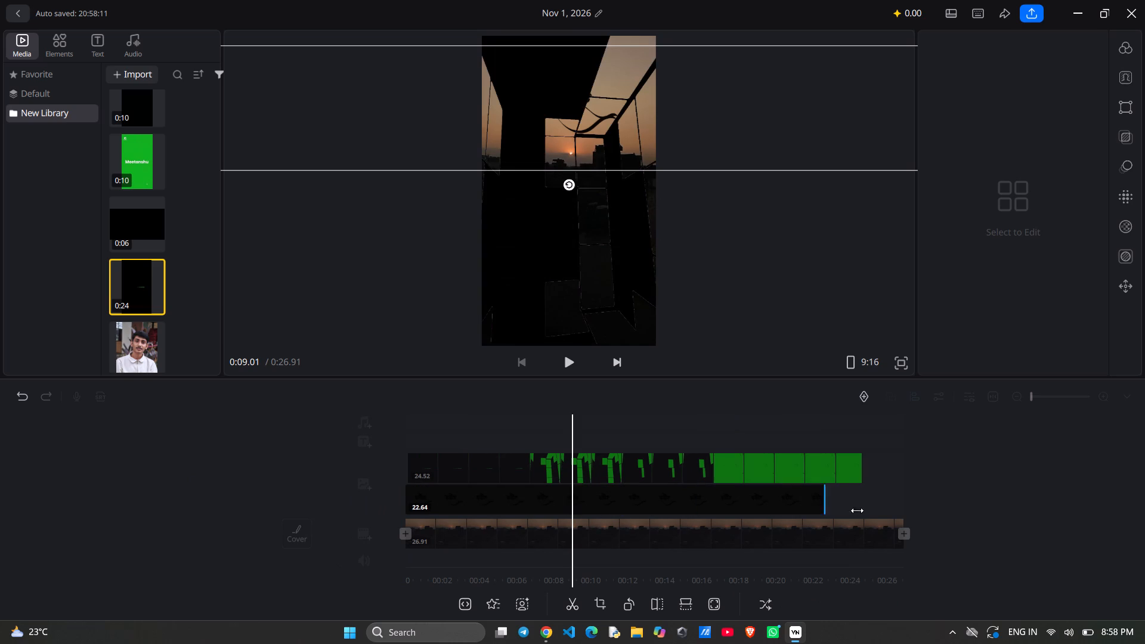
left_click_drag(857, 510, 864, 509)
left_click_drag(669, 561, 928, 571)
key("space")
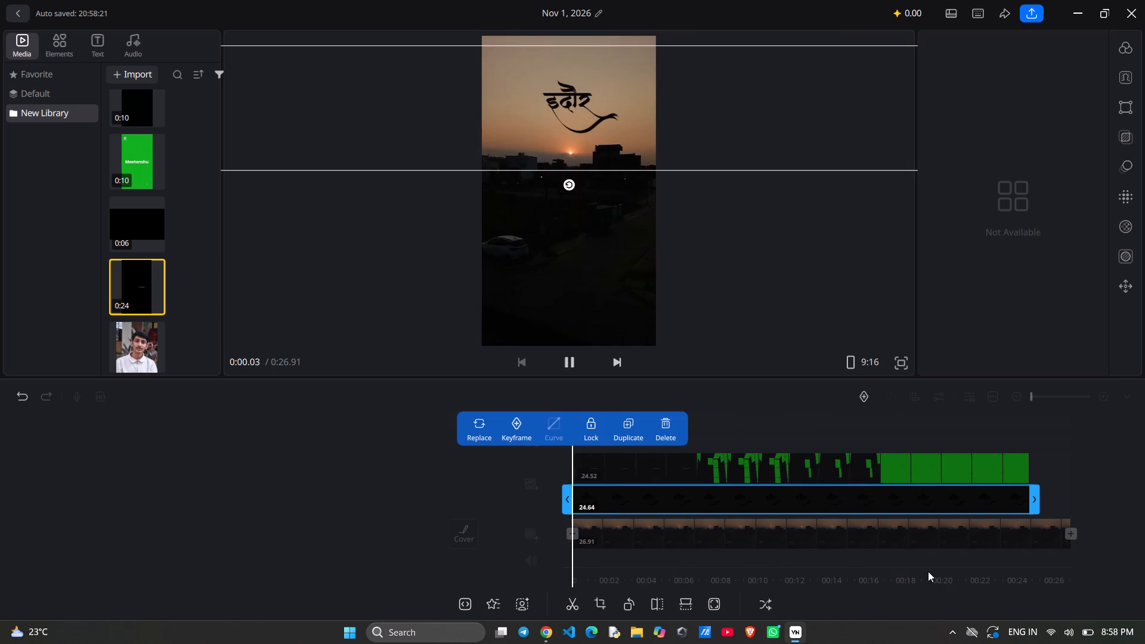
left_click(806, 318)
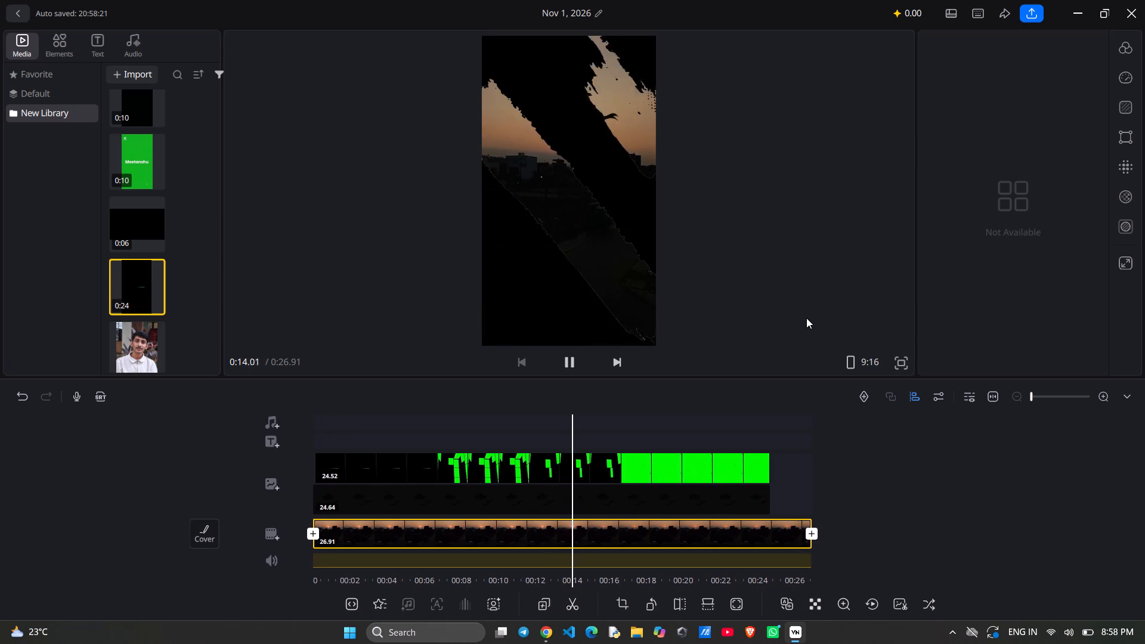
Delete the green template overlay clip from the timeline.
left_click(646, 467)
key("BackSpace")
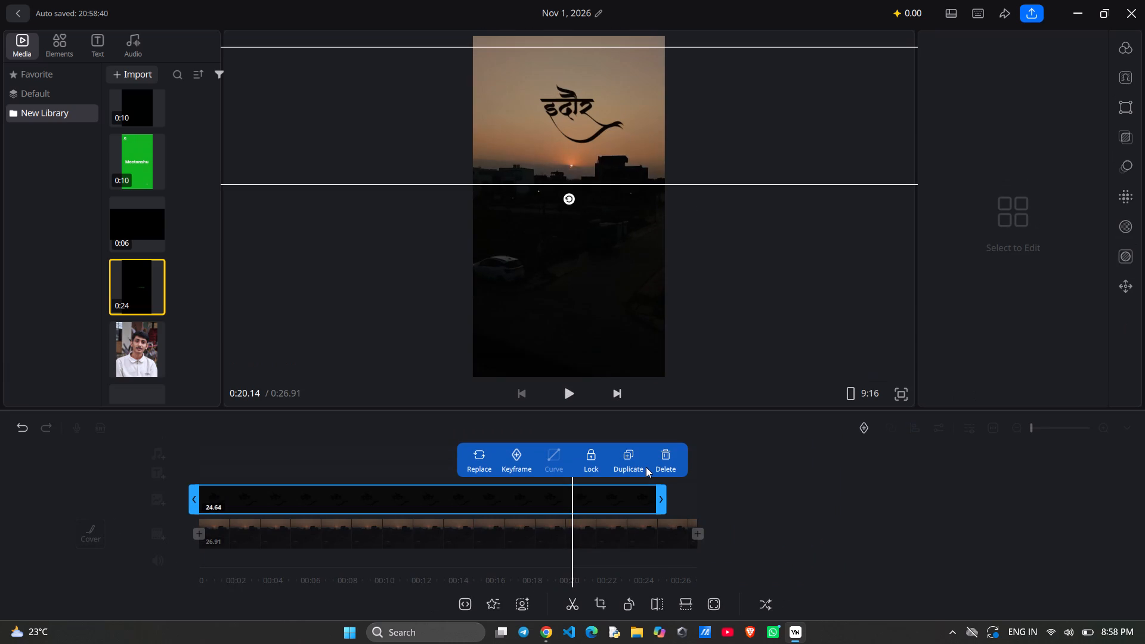
Play the sunset clip with only the इंदौर title overlay from the start to review it.
left_click_drag(860, 523, 1144, 416)
left_click_drag(400, 573, 652, 576)
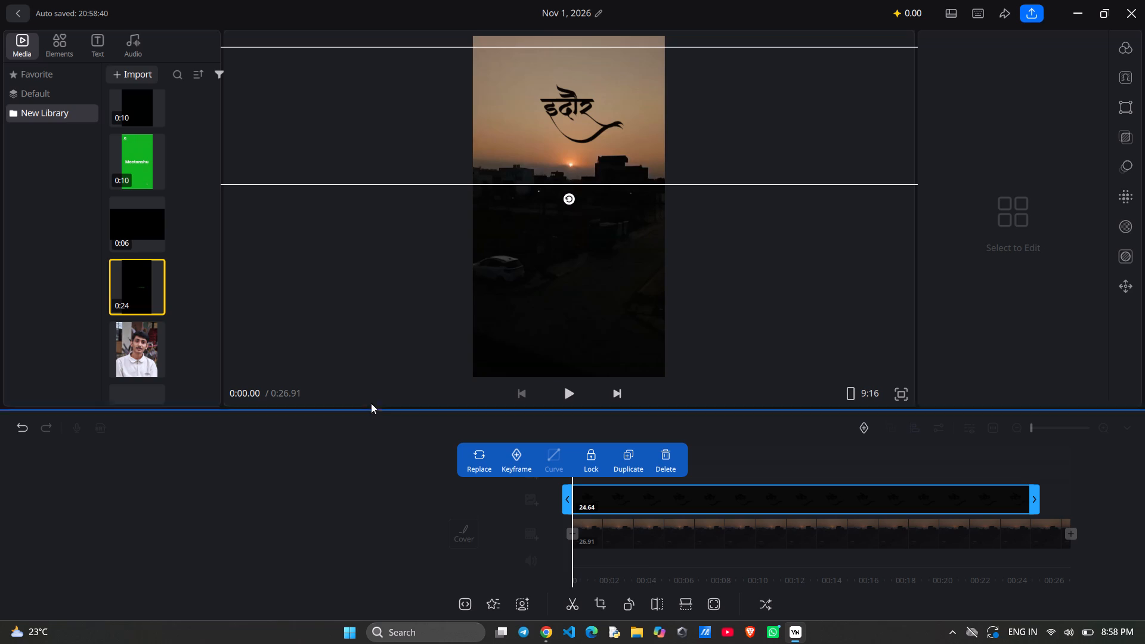
left_click(316, 454)
key("space")
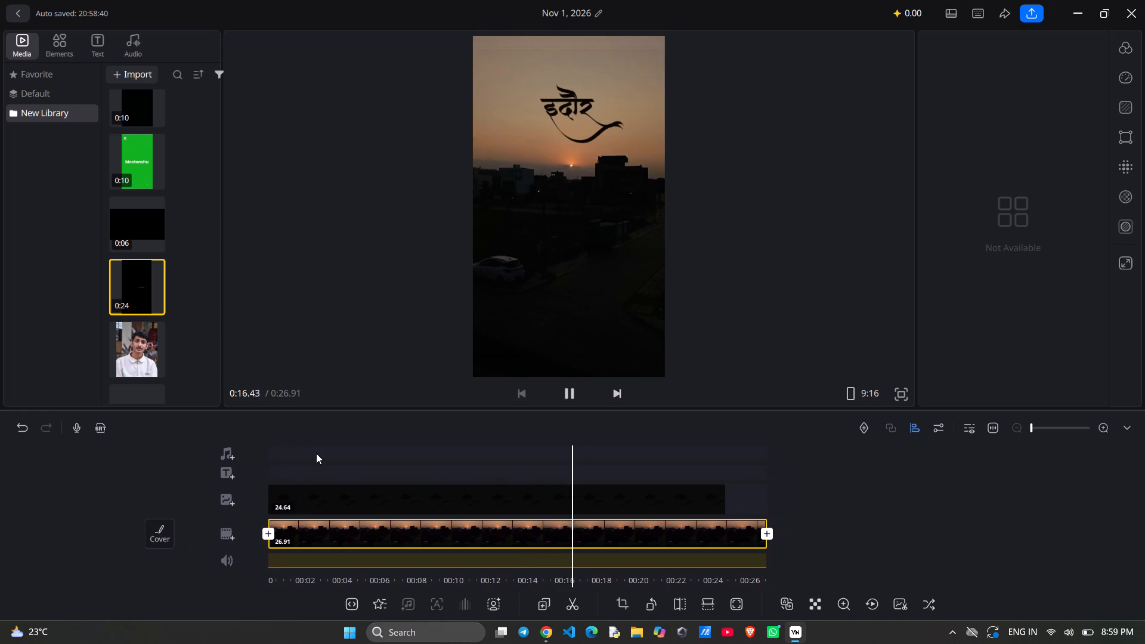
left_click(587, 522)
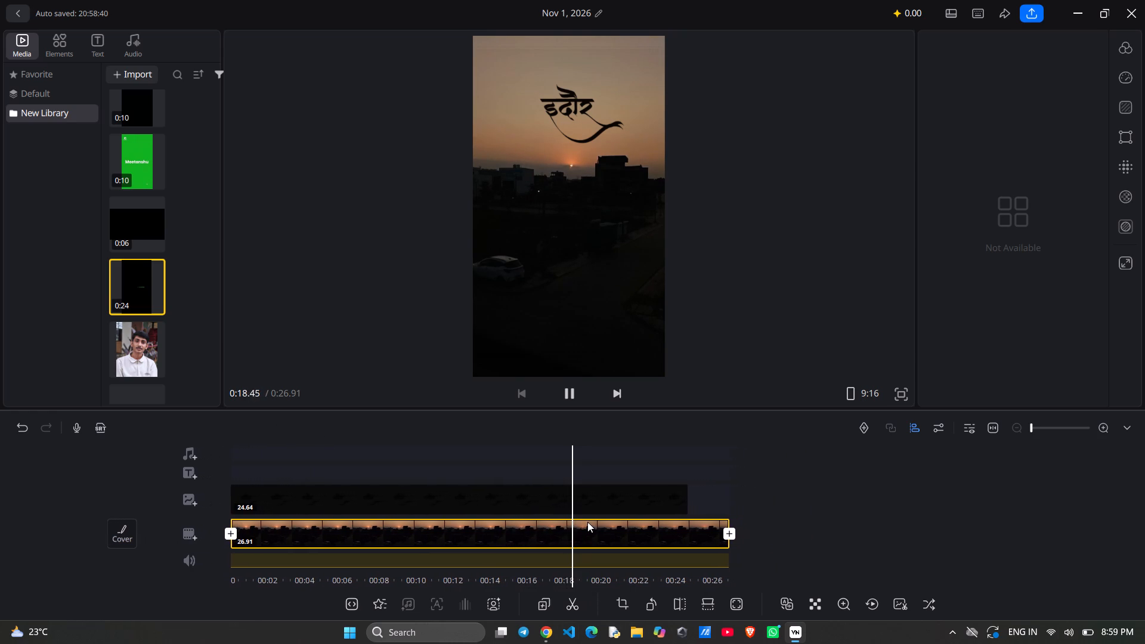